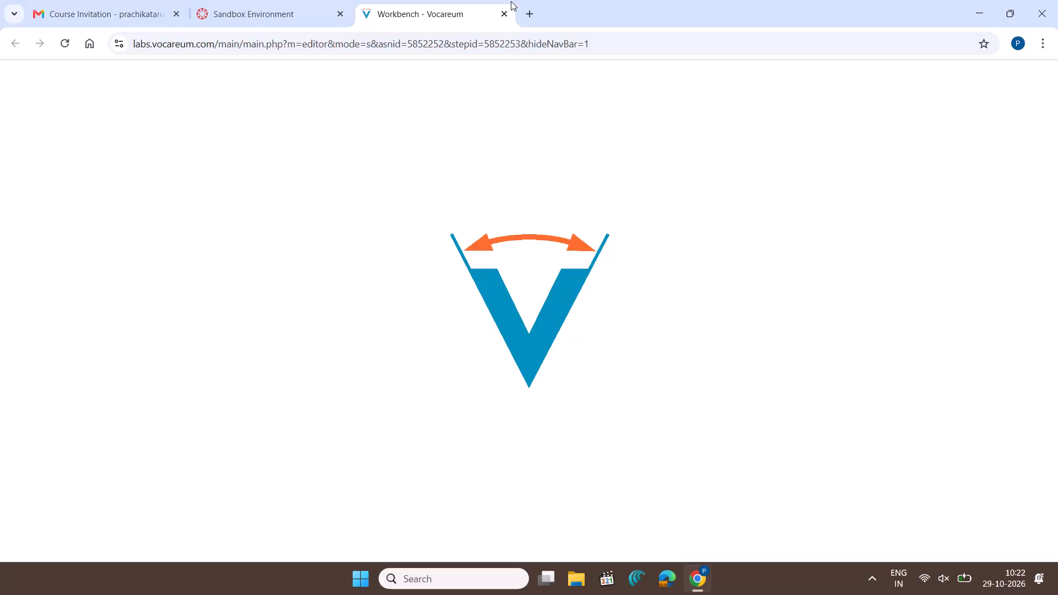
{"action": "left_click", "coordinate": [530, 14]}
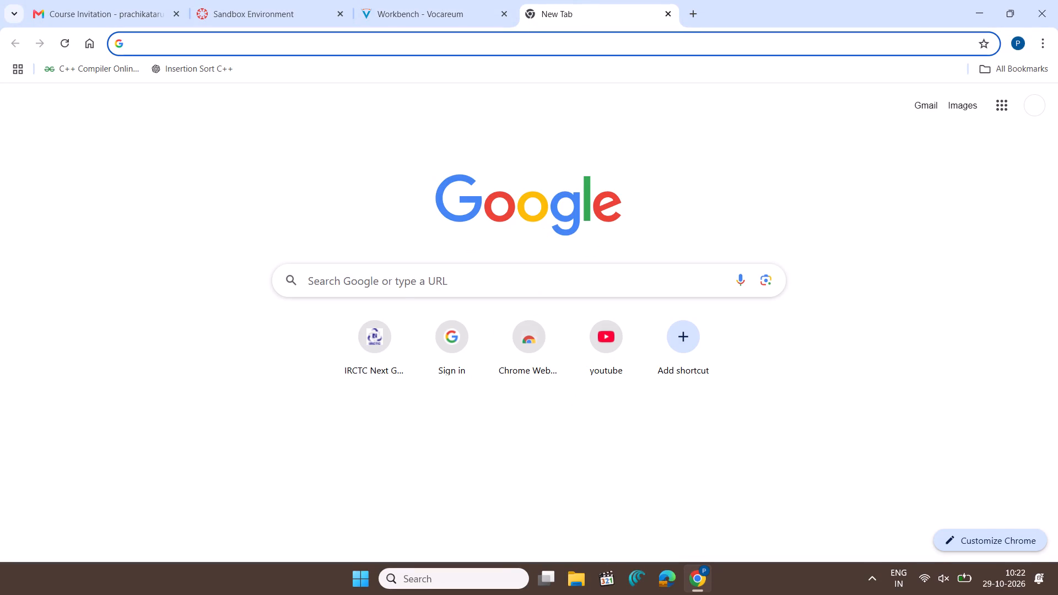
{"action": "left_click", "coordinate": [442, 281]}
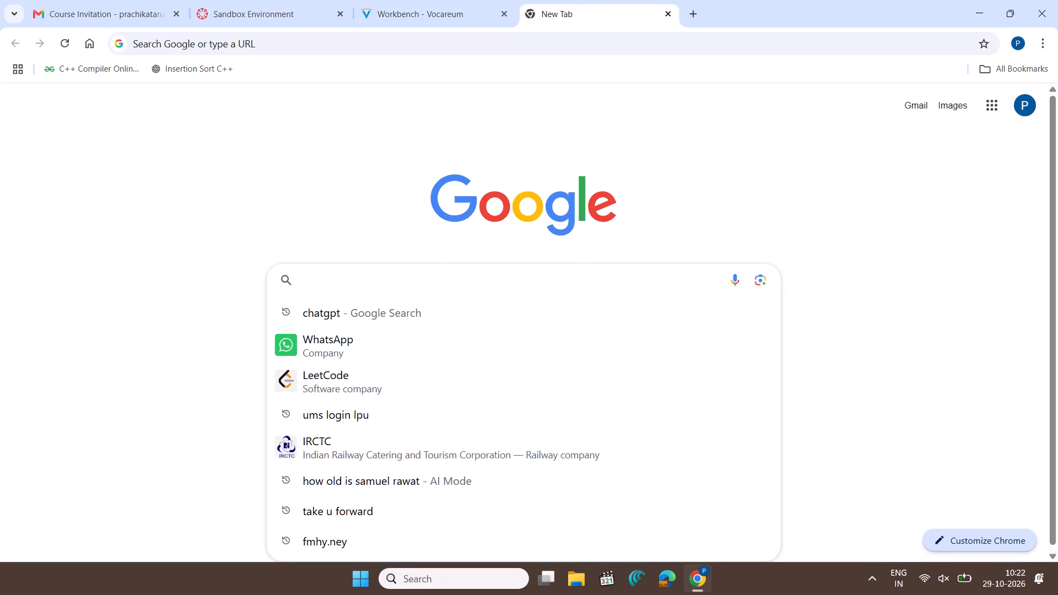
{"action": "type", "text": "hht"}
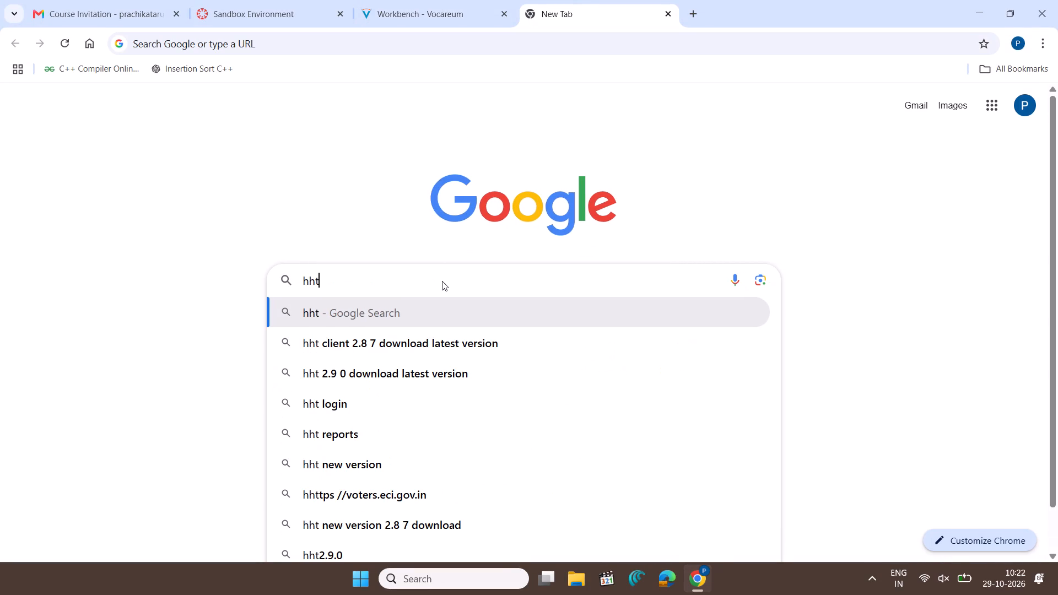
{"action": "key", "text": "BackSpace"}
{"action": "key", "text": "BackSpace"}
{"action": "type", "text": "ttp"}
{"action": "key", "text": "s"}
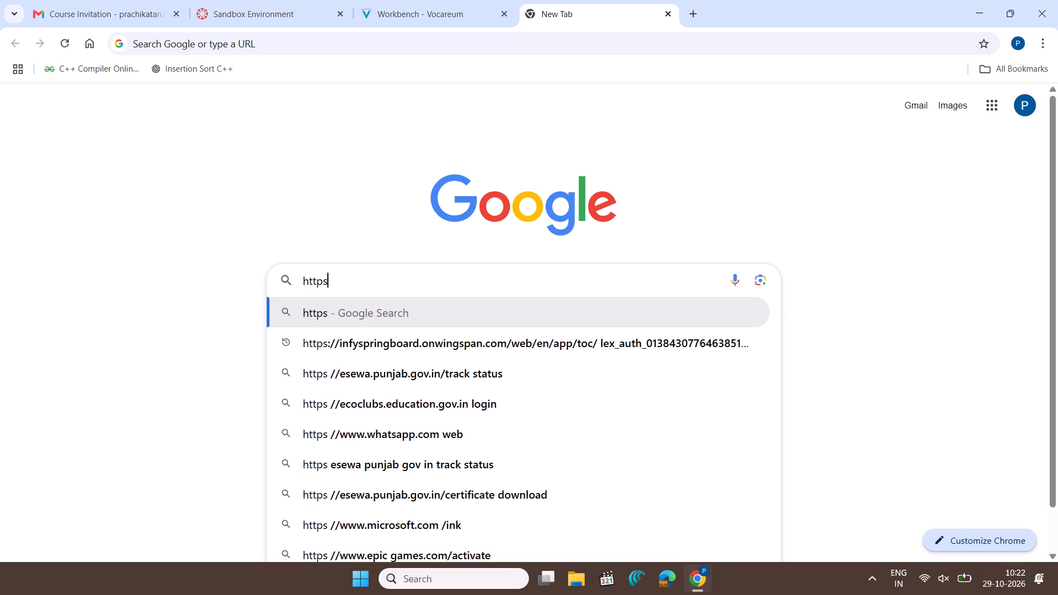
{"action": "key", "text": "shift+colon"}
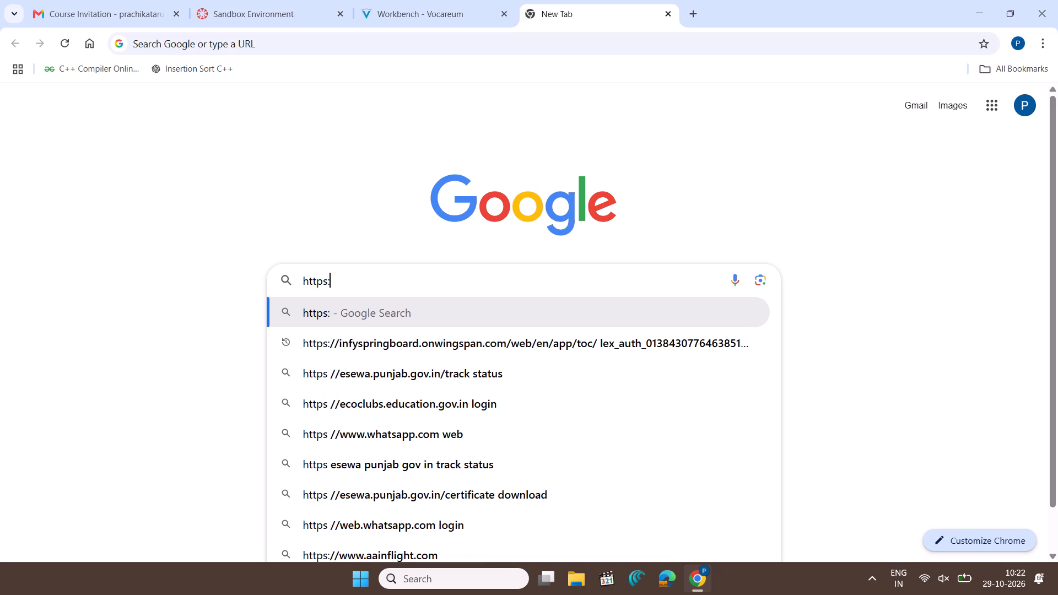
{"action": "type", "text": "//"}
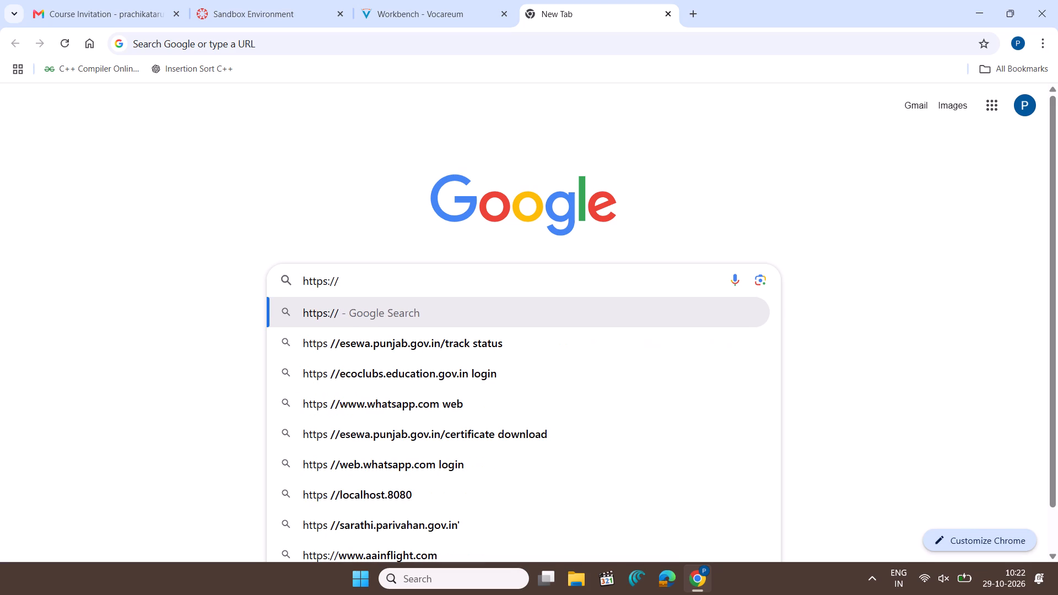
{"action": "type", "text": "calculator"}
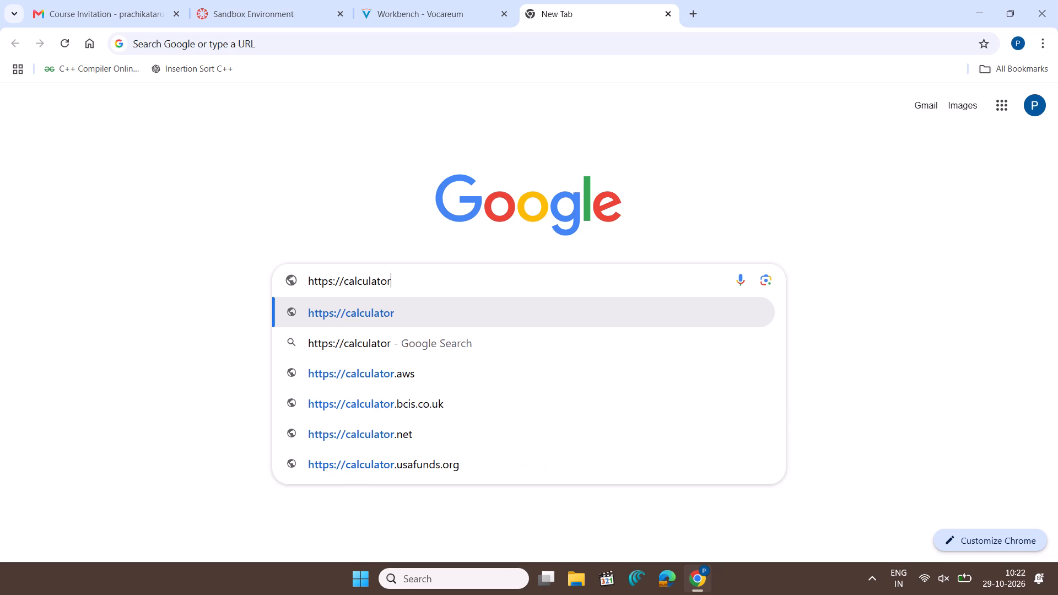
{"action": "key", "text": "period"}
{"action": "type", "text": "aws"}
{"action": "key", "text": "slash"}
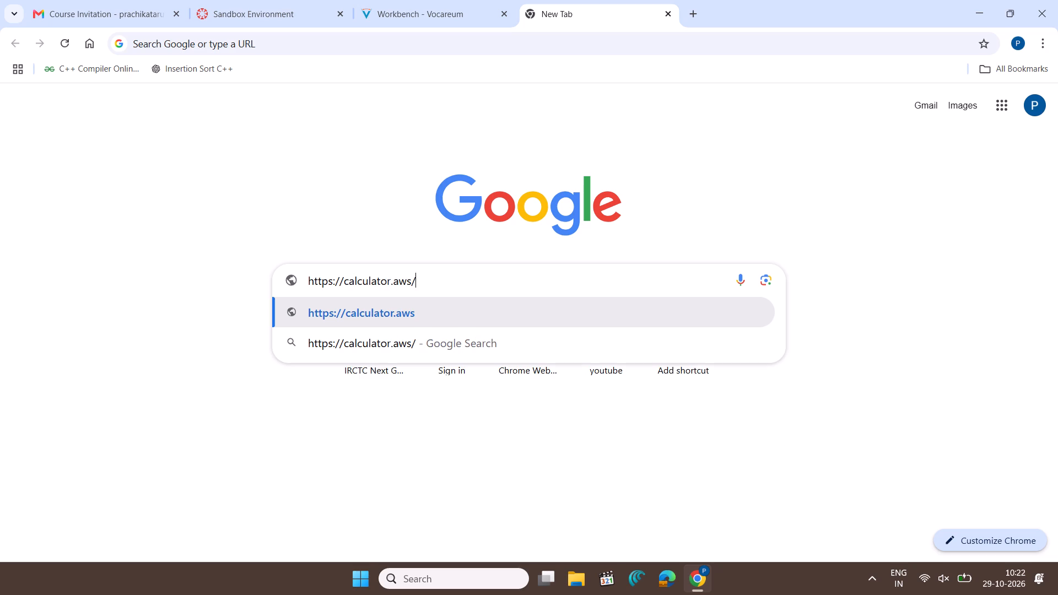
{"action": "key", "text": "shift+numbersign"}
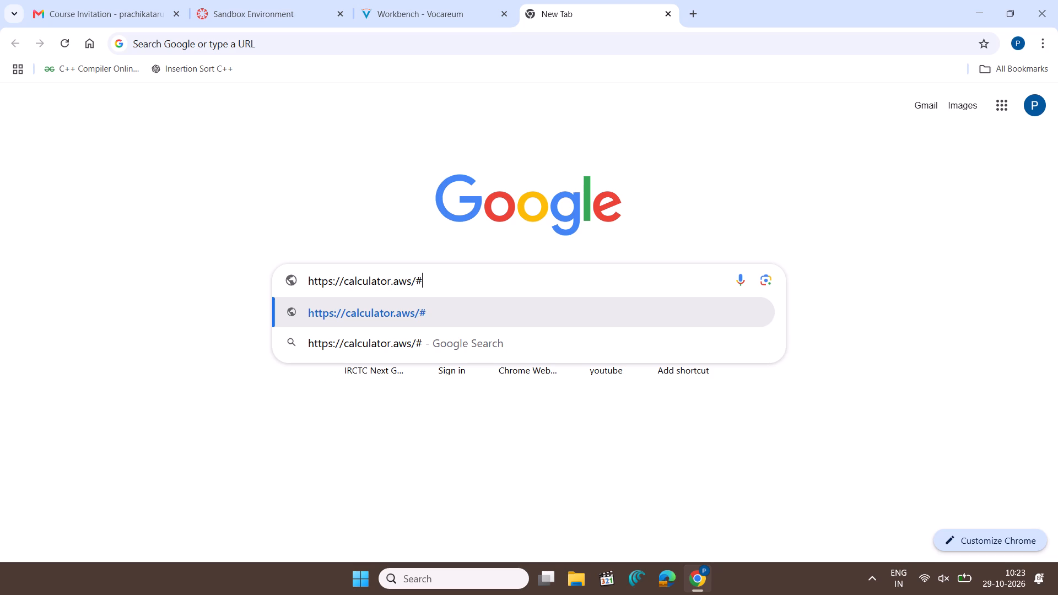
{"action": "key", "text": "slash"}
{"action": "type", "text": "add"}
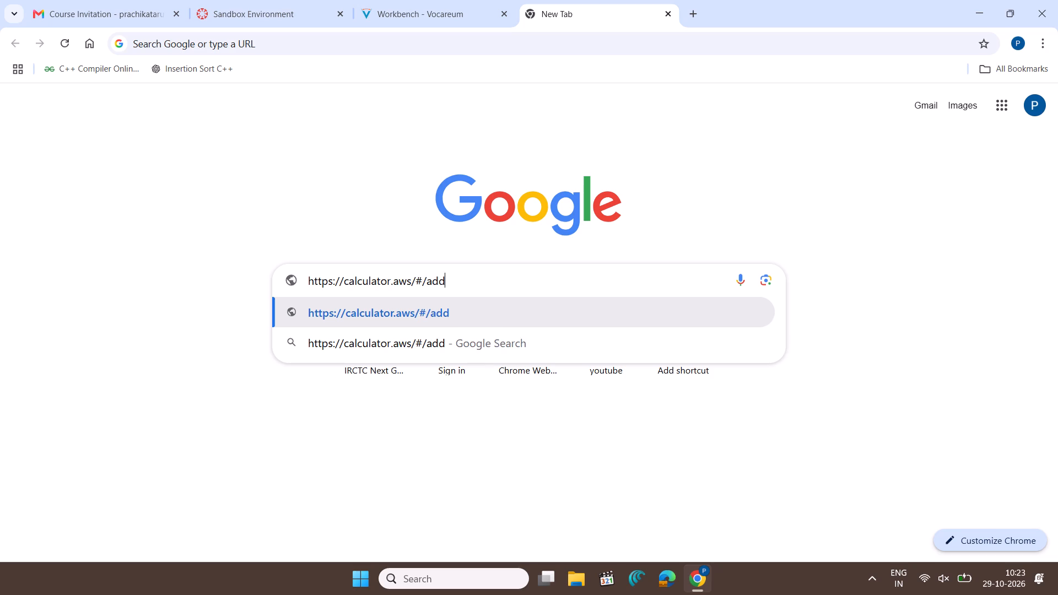
{"action": "key", "text": "s"}
{"action": "type", "text": "ervice"}
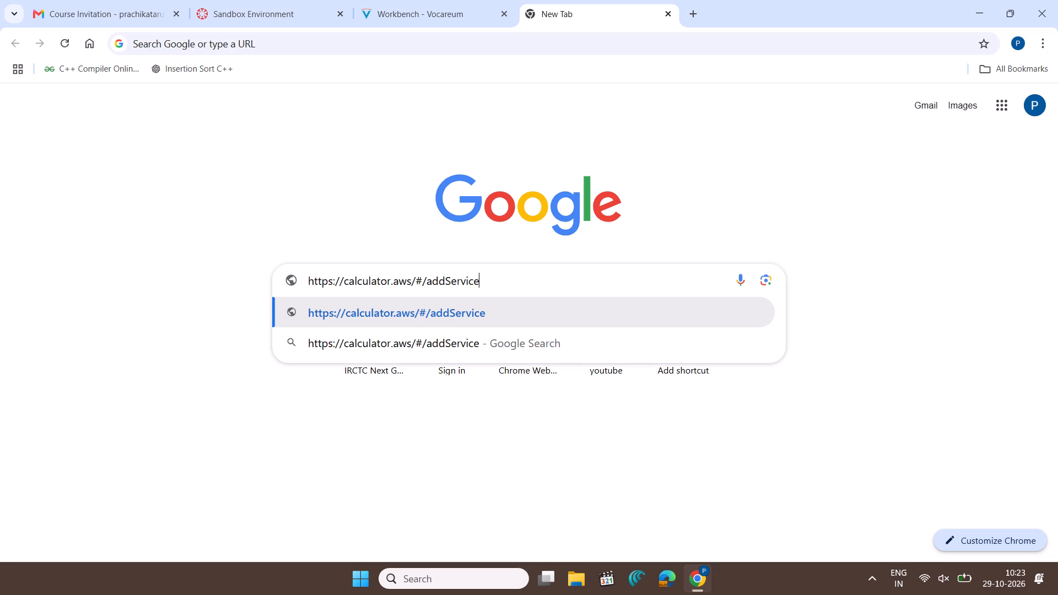
{"action": "key", "text": "Return"}
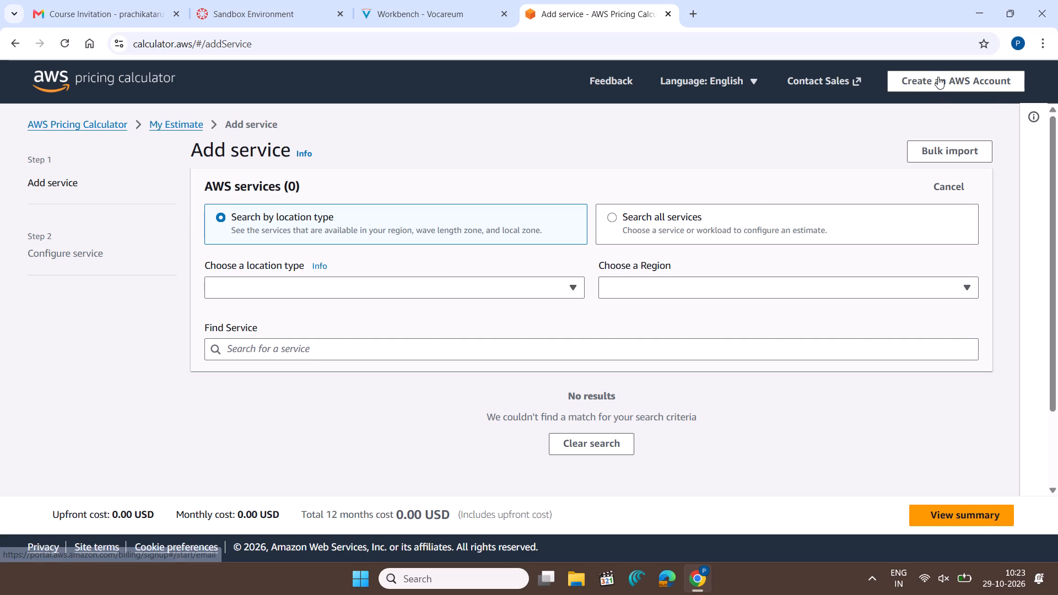
Examine the Add service page for available Region choices and listed services, and try clearing the service search.
{"action": "scroll", "coordinate": [690, 318], "scroll_direction": "down", "scroll_amount": 3}
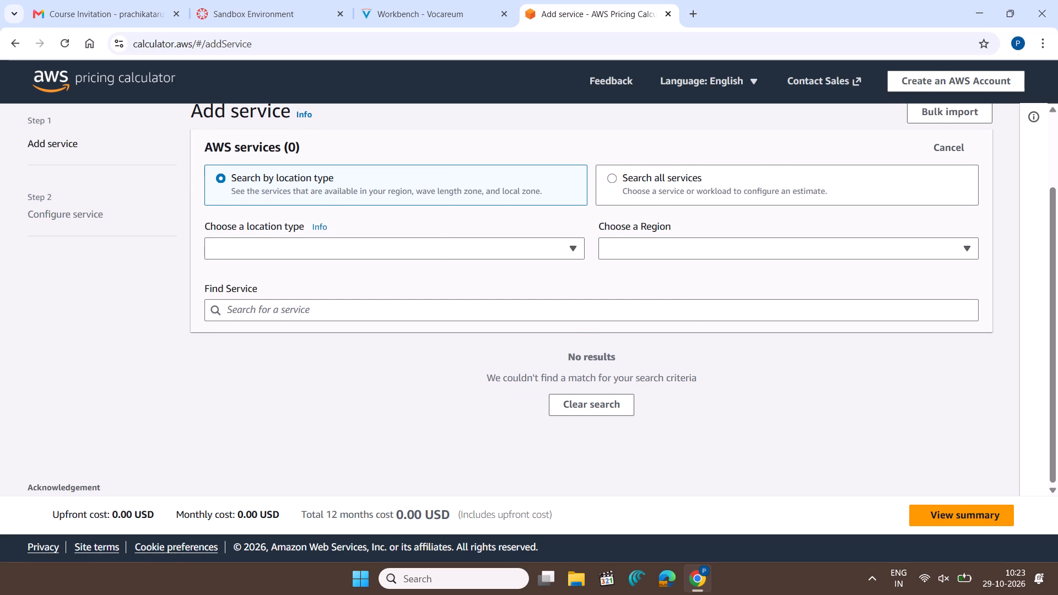
{"action": "scroll", "coordinate": [690, 318], "scroll_direction": "up", "scroll_amount": 4}
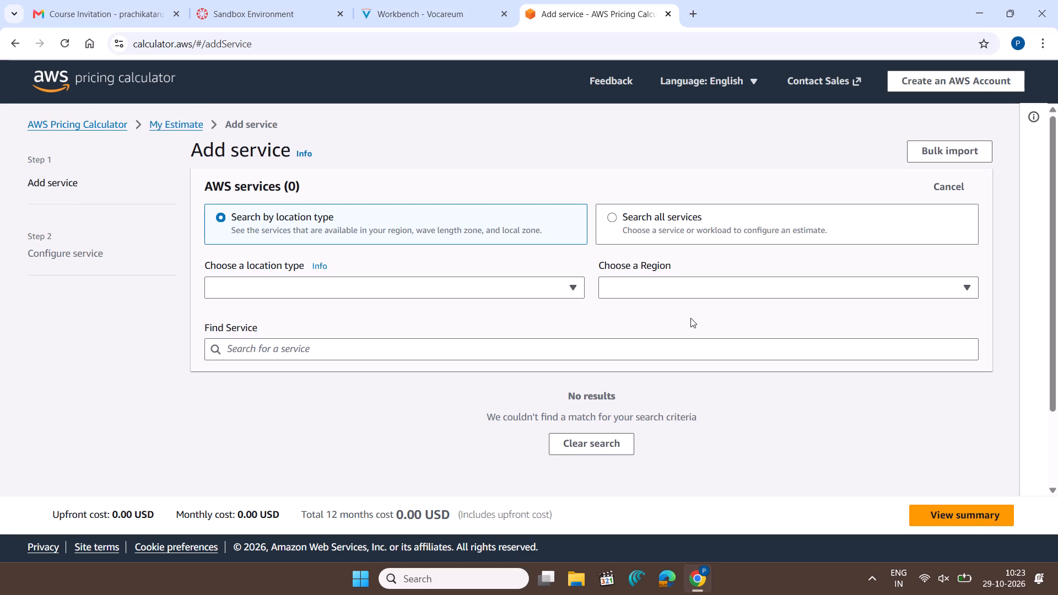
{"action": "left_click", "coordinate": [953, 283]}
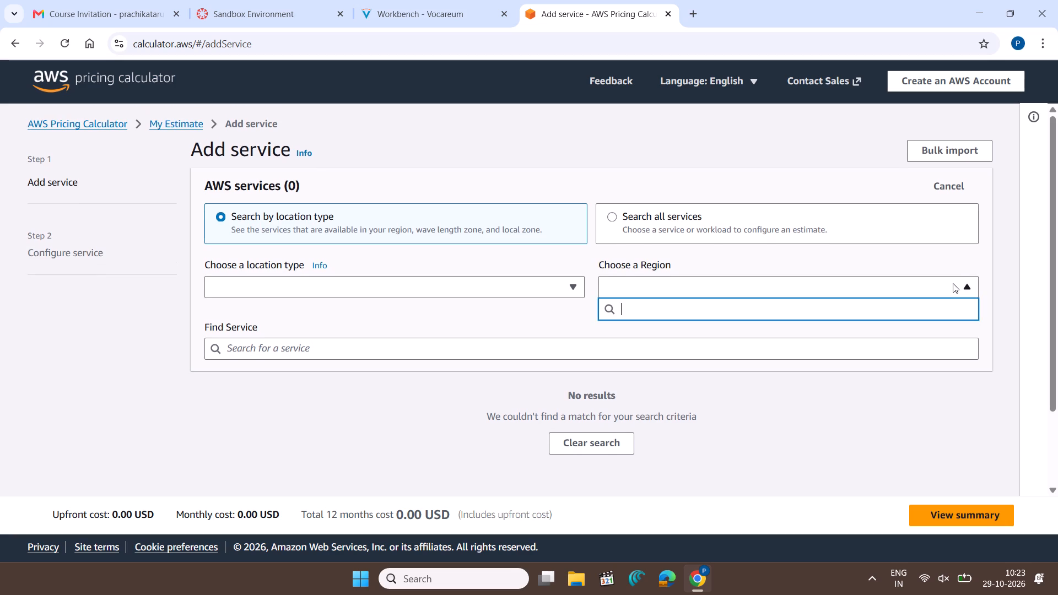
{"action": "left_click", "coordinate": [953, 283]}
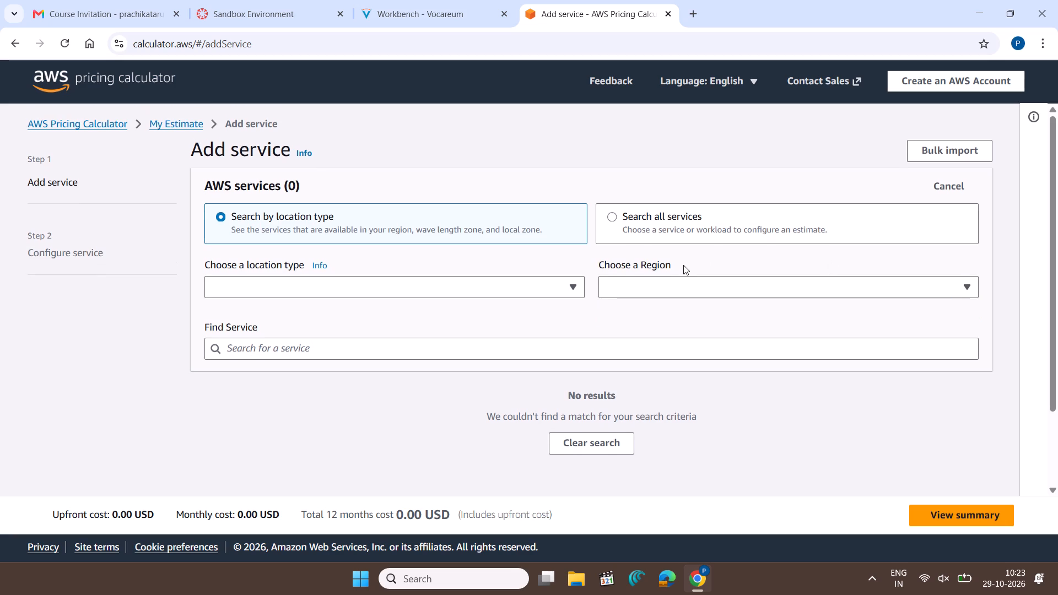
{"action": "scroll", "coordinate": [457, 359], "scroll_direction": "down", "scroll_amount": 6}
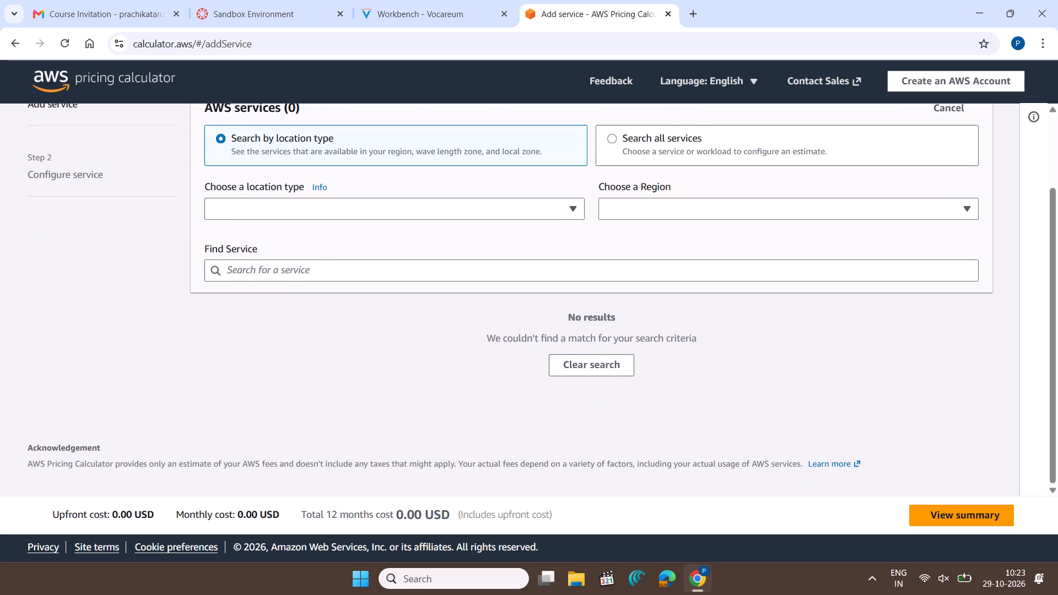
{"action": "scroll", "coordinate": [457, 359], "scroll_direction": "down", "scroll_amount": 3}
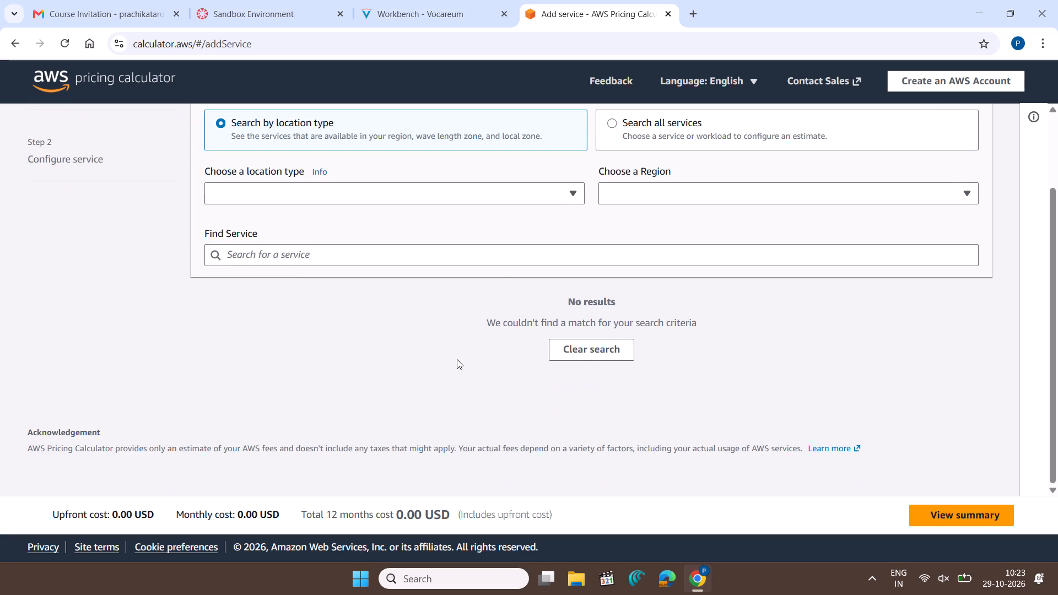
{"action": "left_click", "coordinate": [578, 355]}
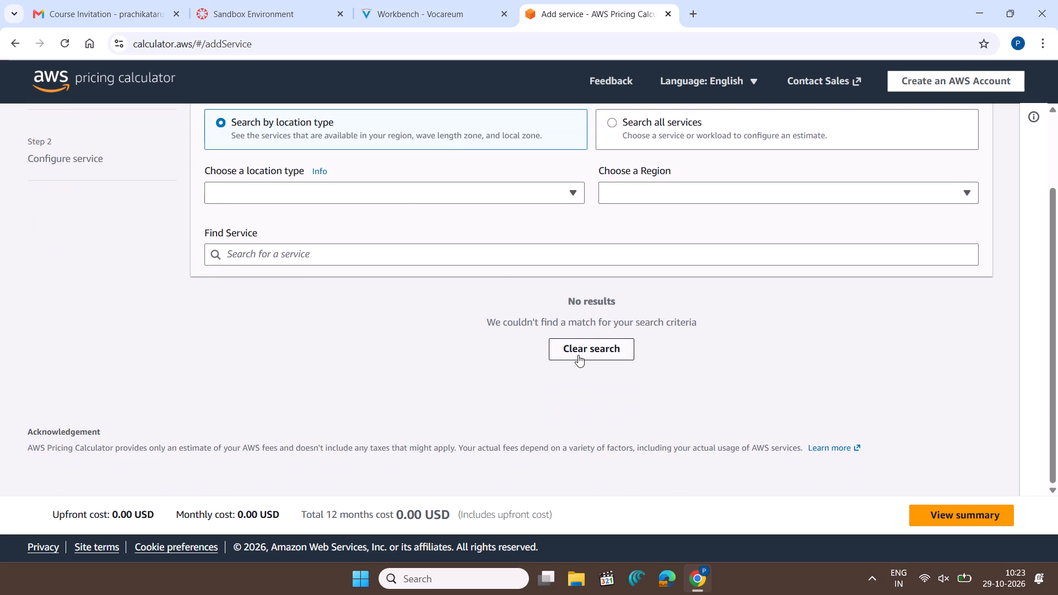
{"action": "scroll", "coordinate": [578, 355], "scroll_direction": "down", "scroll_amount": 3}
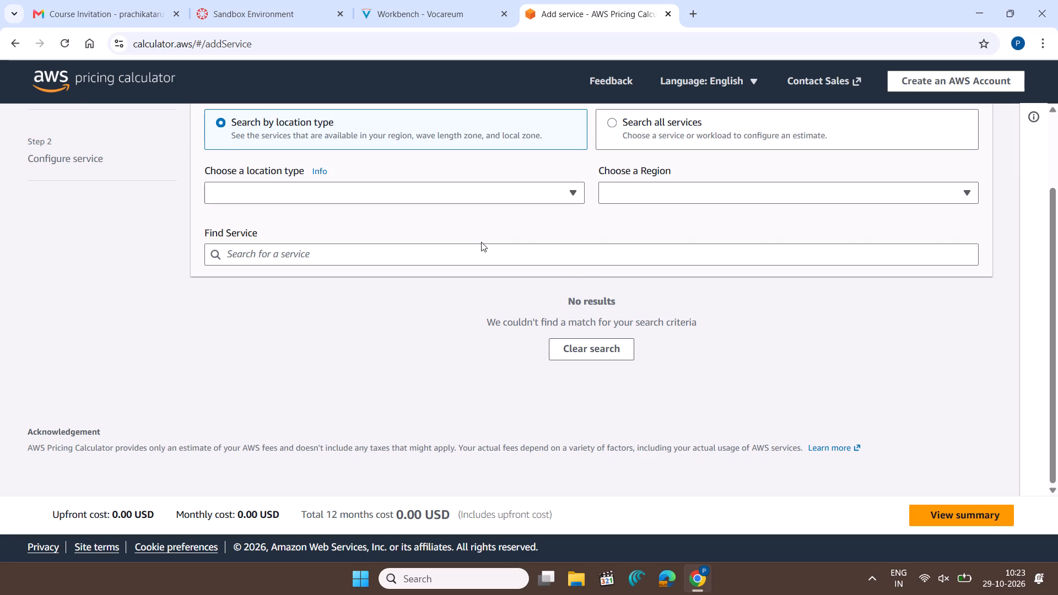
{"action": "scroll", "coordinate": [481, 242], "scroll_direction": "up", "scroll_amount": 6}
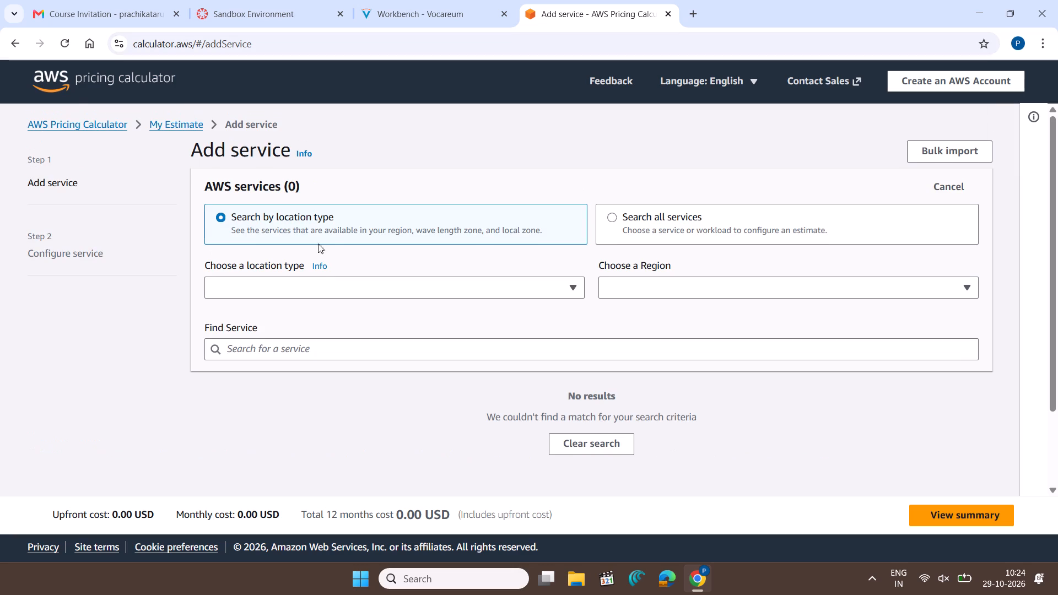
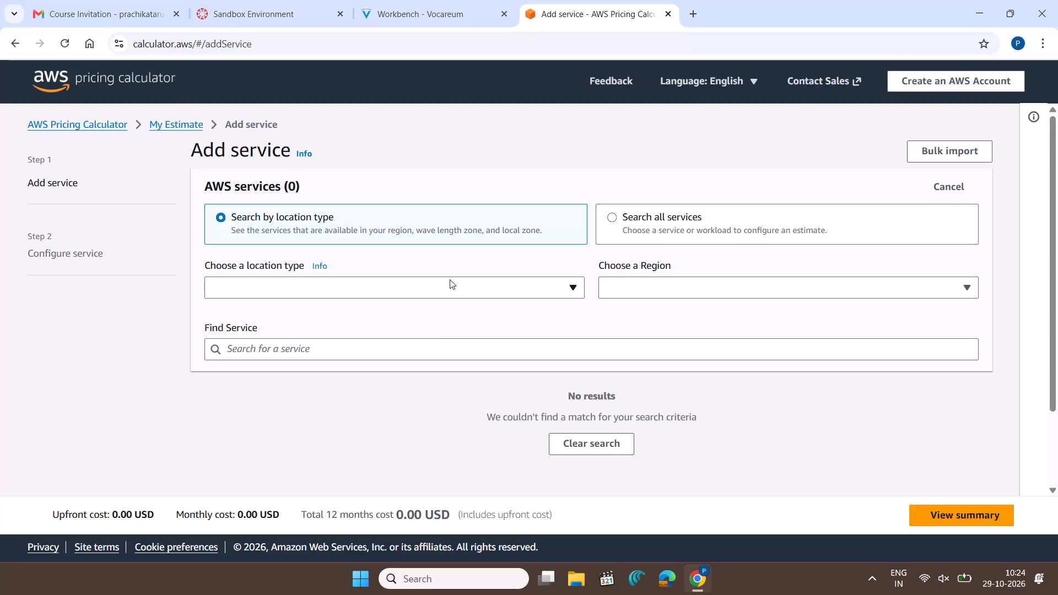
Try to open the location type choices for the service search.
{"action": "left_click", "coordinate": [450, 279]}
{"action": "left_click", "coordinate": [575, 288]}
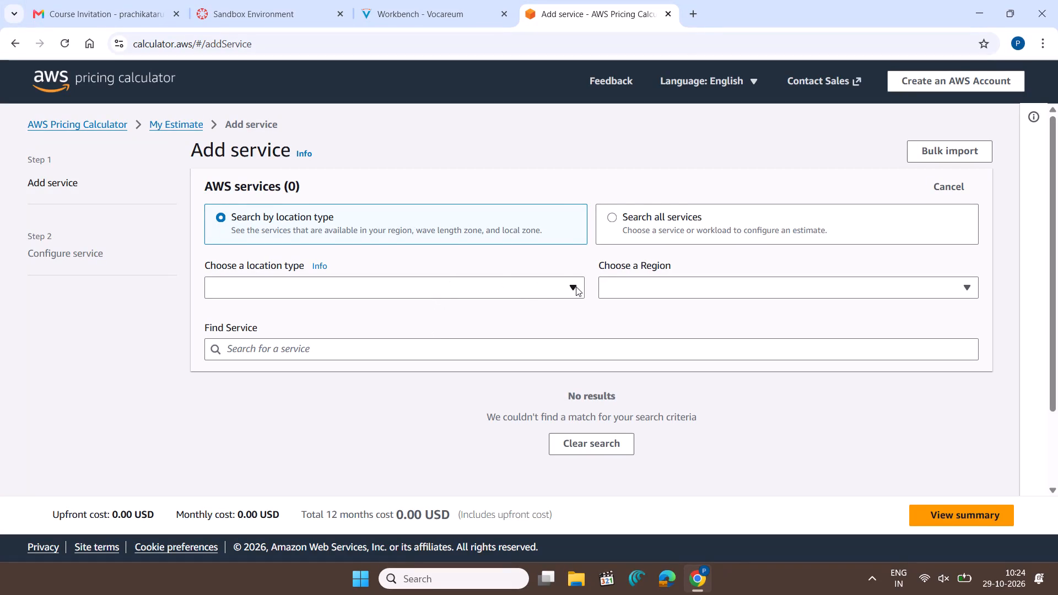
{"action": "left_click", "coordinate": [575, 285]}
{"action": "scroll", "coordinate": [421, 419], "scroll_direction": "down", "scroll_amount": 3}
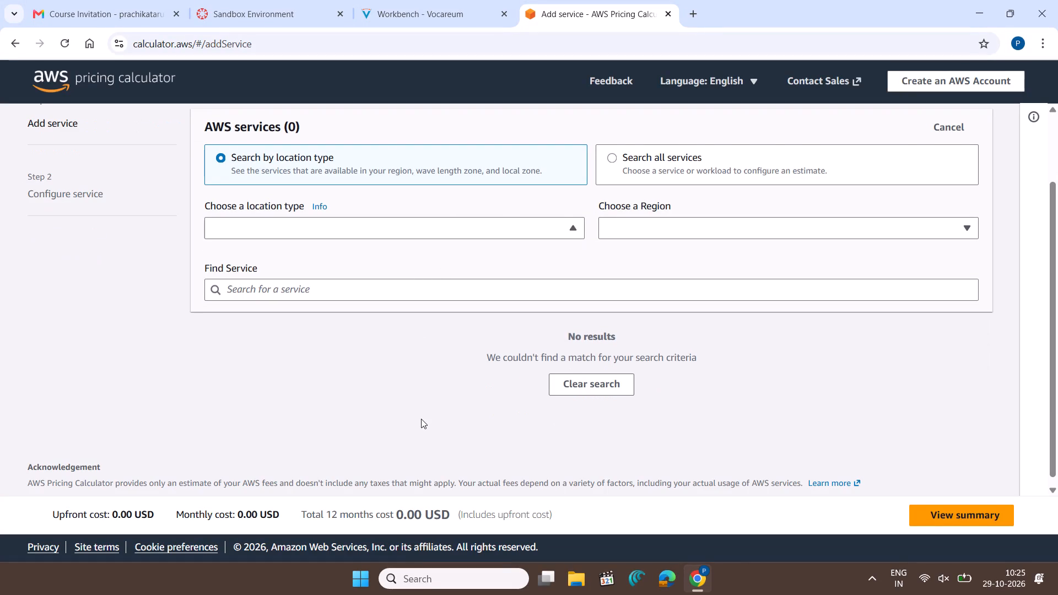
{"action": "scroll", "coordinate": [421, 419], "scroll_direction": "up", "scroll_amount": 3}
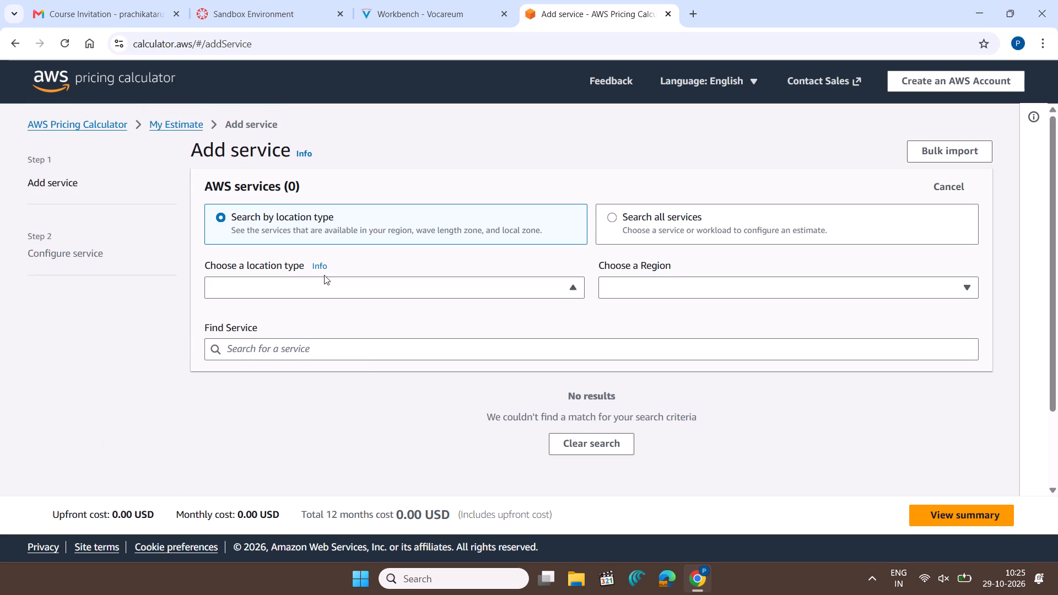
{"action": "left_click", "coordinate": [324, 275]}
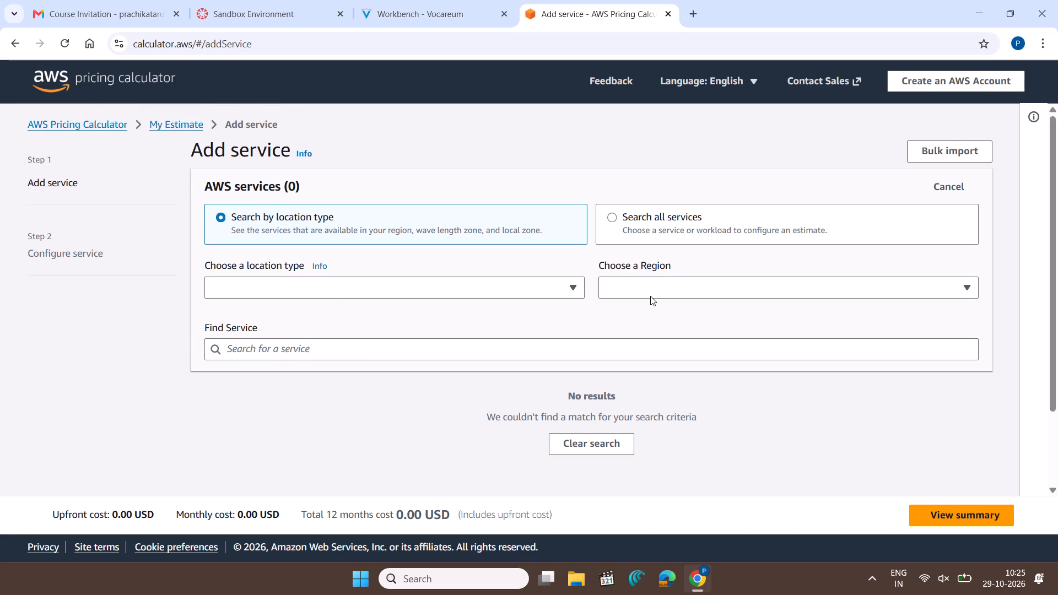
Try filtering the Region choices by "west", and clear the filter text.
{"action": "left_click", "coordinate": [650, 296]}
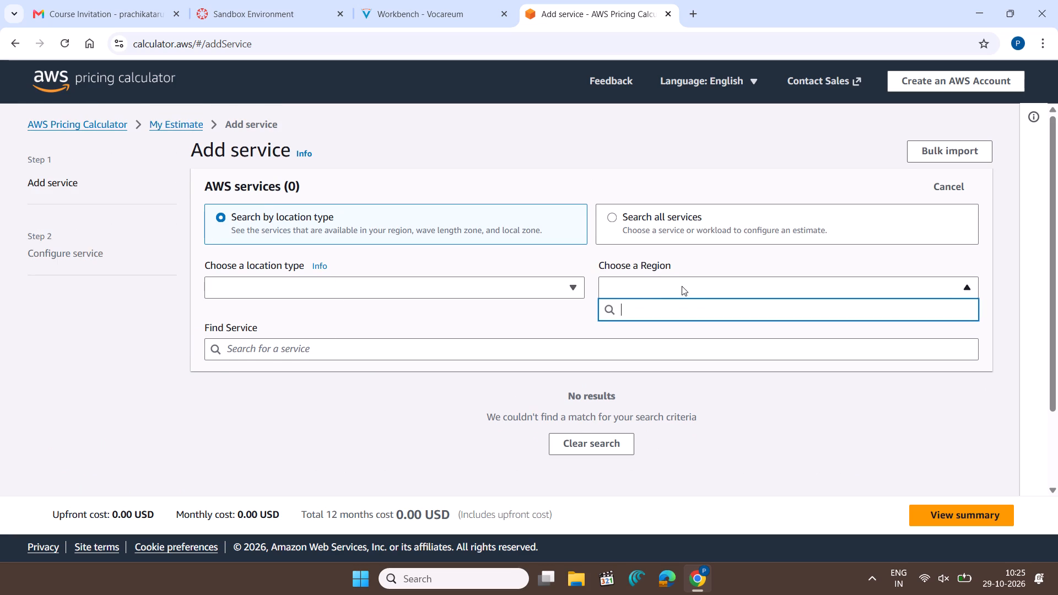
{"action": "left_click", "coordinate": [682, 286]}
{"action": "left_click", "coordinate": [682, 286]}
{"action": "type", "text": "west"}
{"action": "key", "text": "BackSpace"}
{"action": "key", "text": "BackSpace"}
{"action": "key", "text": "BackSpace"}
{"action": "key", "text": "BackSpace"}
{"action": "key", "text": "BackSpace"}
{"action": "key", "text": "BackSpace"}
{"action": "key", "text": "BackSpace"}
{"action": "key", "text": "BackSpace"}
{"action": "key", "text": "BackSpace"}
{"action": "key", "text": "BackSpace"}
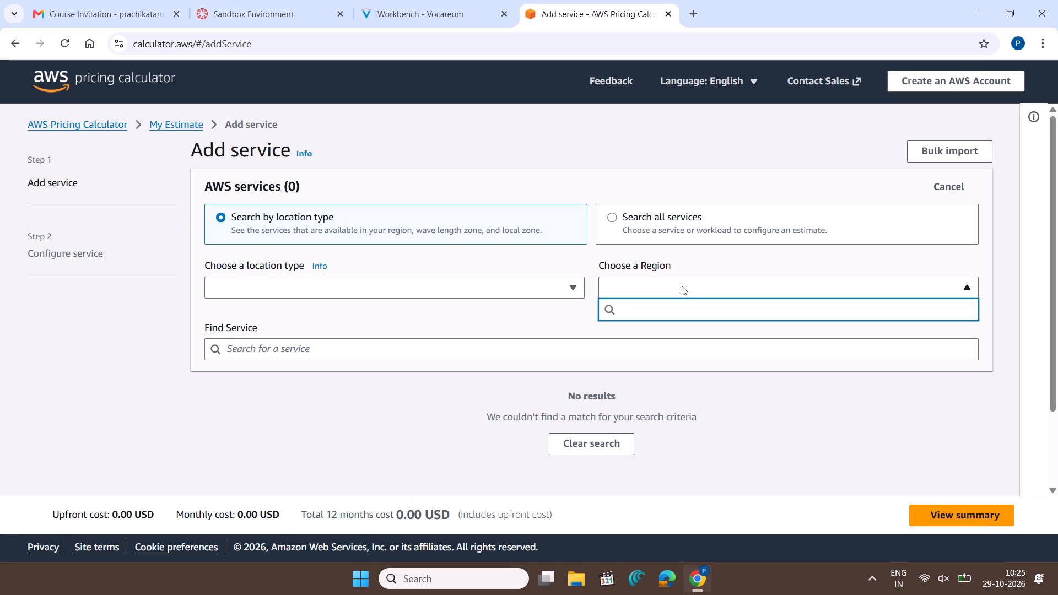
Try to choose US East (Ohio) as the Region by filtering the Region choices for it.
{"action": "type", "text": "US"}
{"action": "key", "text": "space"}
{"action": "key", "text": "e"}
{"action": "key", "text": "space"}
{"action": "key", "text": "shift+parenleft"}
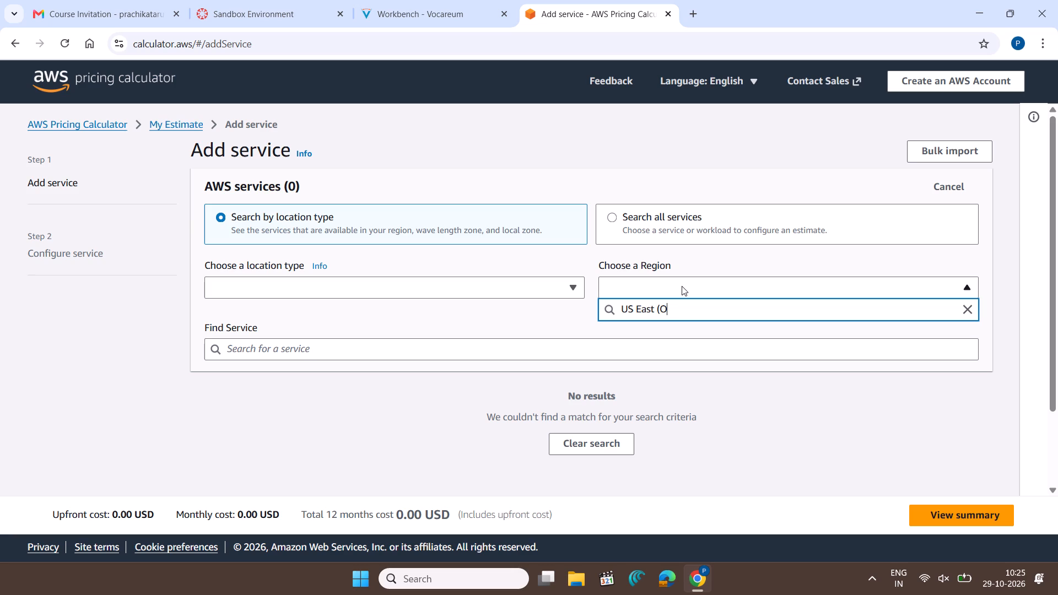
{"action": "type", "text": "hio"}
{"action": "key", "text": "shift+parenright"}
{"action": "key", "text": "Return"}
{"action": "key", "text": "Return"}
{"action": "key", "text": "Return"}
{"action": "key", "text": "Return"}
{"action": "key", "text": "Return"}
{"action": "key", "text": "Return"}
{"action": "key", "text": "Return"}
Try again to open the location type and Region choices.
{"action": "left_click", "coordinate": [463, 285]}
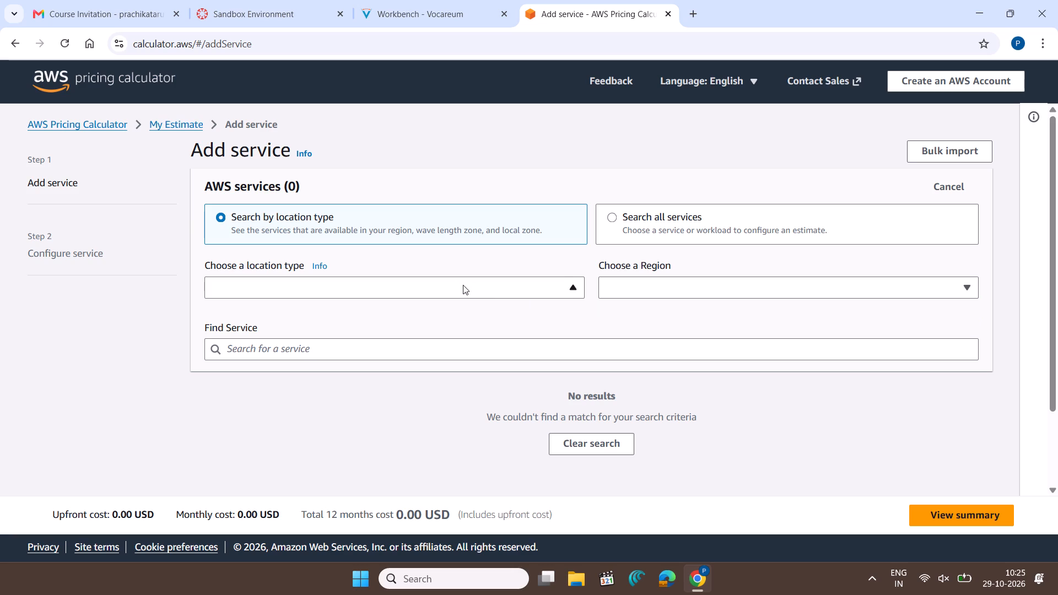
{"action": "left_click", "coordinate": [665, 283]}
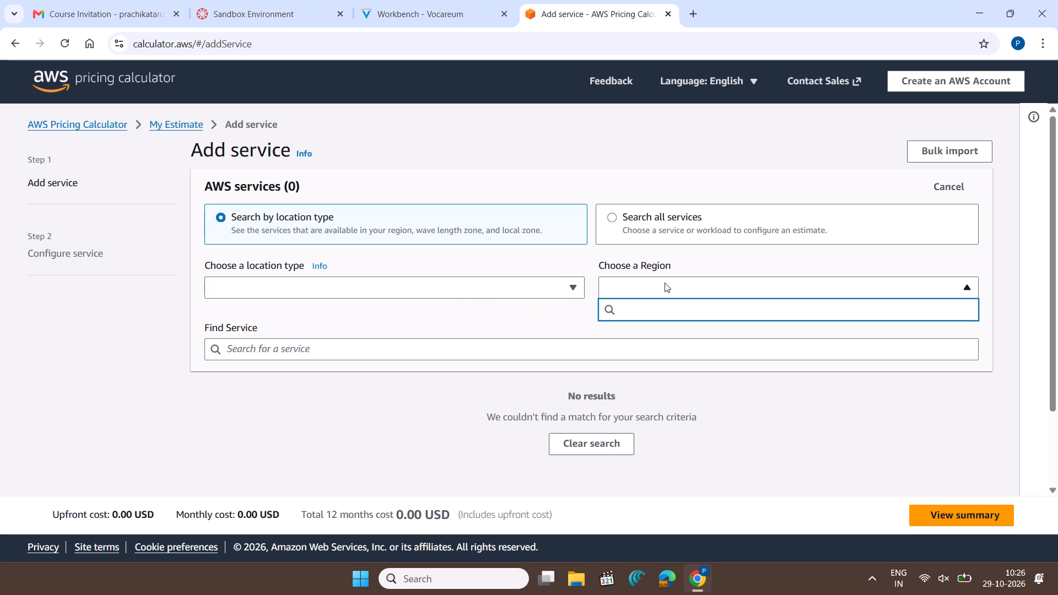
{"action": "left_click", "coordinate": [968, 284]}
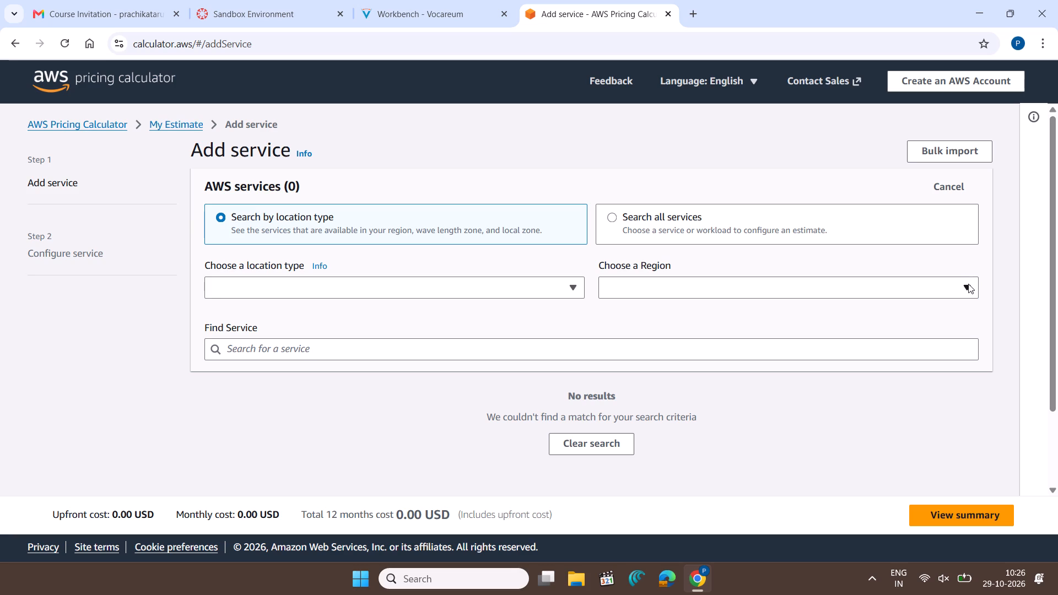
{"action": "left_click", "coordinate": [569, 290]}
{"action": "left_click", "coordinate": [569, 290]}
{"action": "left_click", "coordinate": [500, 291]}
Reload the Add service page.
{"action": "left_click", "coordinate": [60, 39]}
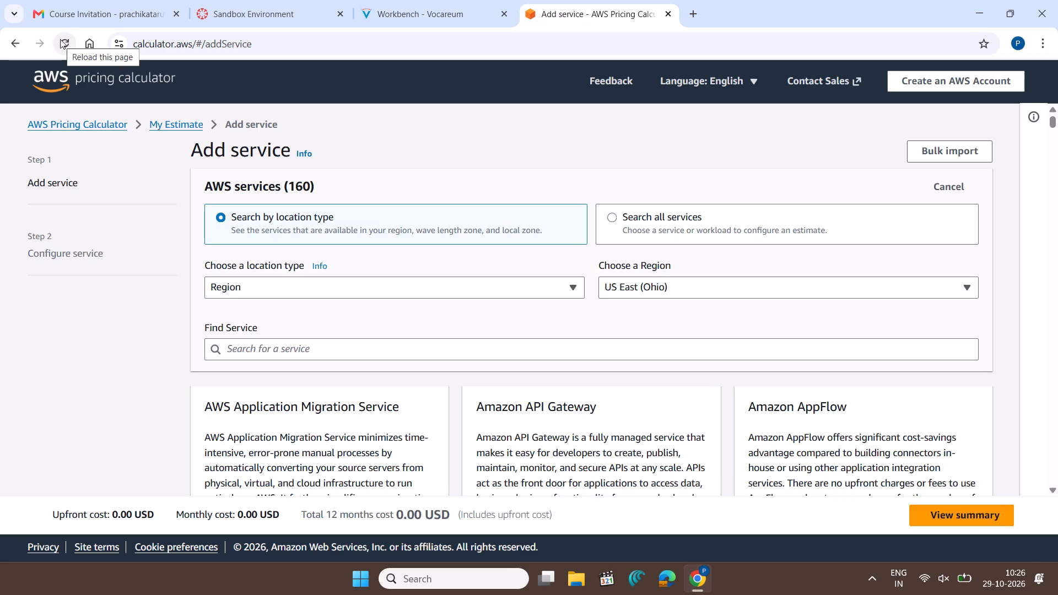
Search the services for EC2 and open the configuration of Amazon EC2.
{"action": "scroll", "coordinate": [485, 408], "scroll_direction": "down", "scroll_amount": 10}
{"action": "scroll", "coordinate": [485, 408], "scroll_direction": "up", "scroll_amount": 2}
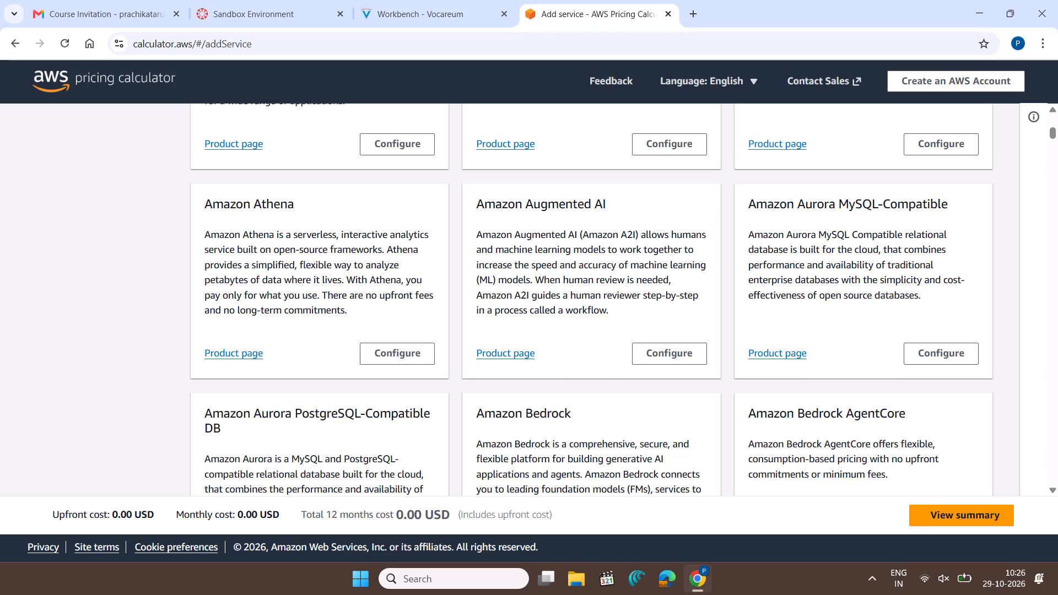
{"action": "scroll", "coordinate": [485, 408], "scroll_direction": "up", "scroll_amount": 6}
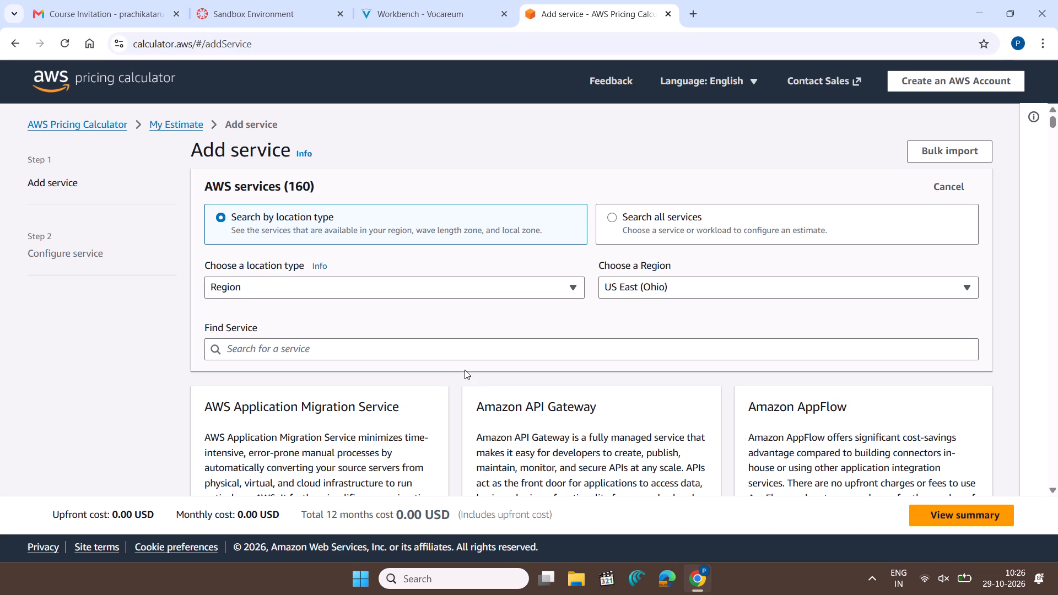
{"action": "left_click", "coordinate": [463, 353]}
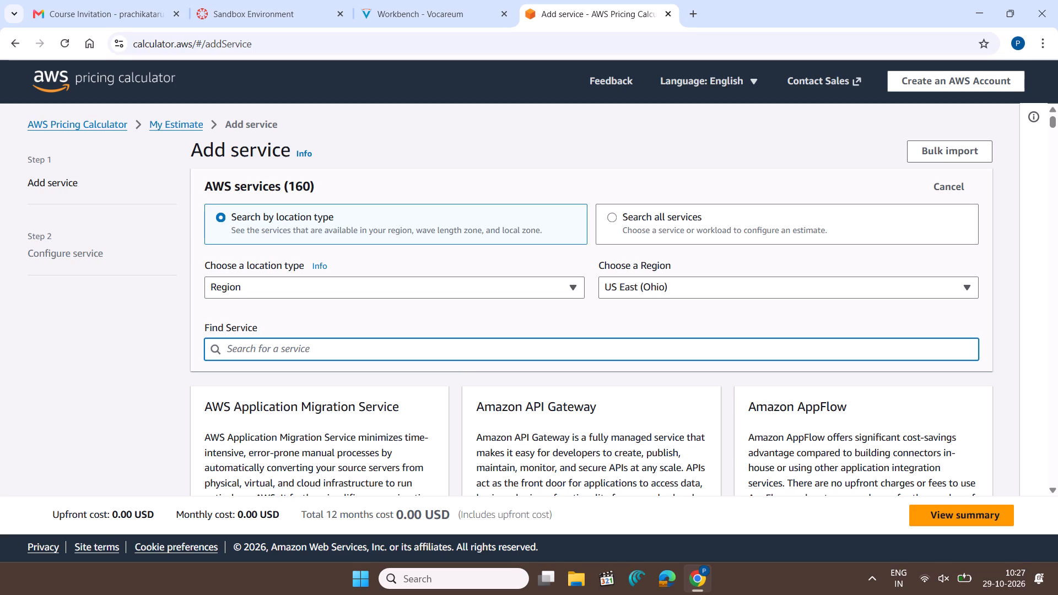
{"action": "type", "text": "EC"}
{"action": "key", "text": "2"}
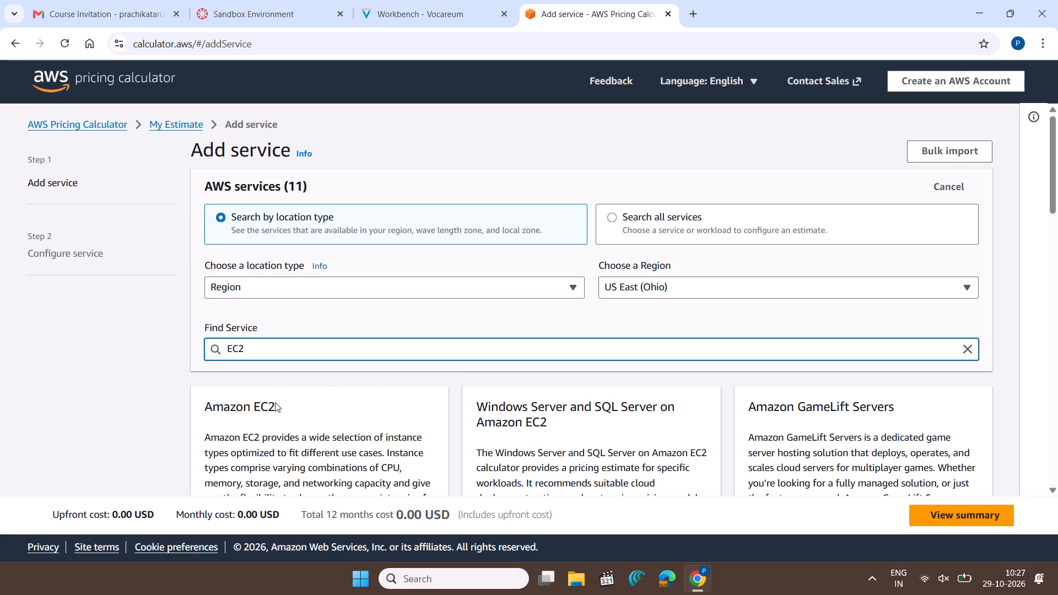
{"action": "left_click", "coordinate": [281, 417]}
{"action": "scroll", "coordinate": [293, 408], "scroll_direction": "down", "scroll_amount": 2}
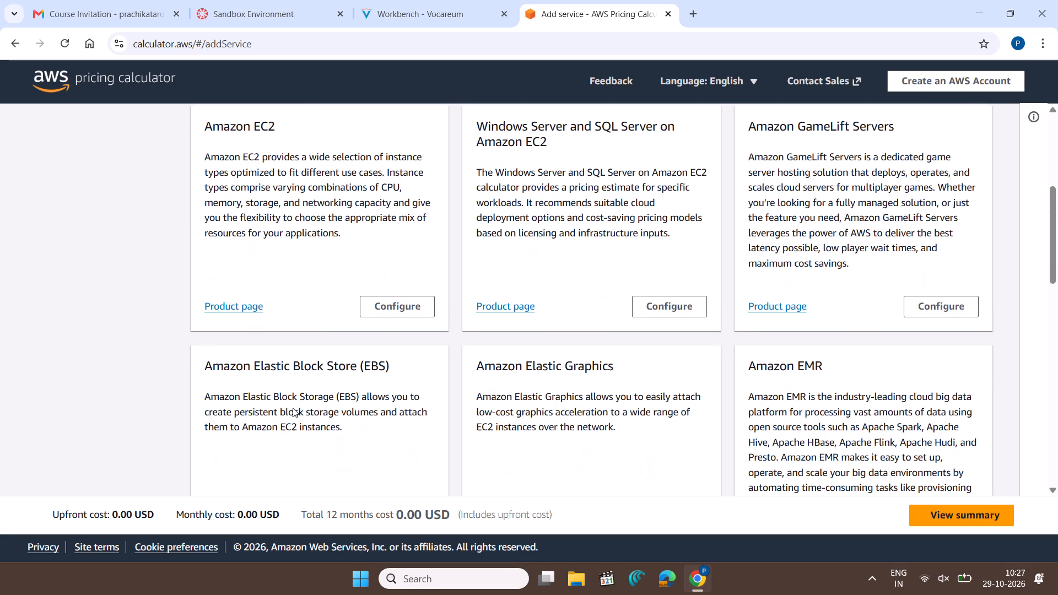
{"action": "scroll", "coordinate": [293, 408], "scroll_direction": "down", "scroll_amount": 1}
{"action": "left_click", "coordinate": [409, 303]}
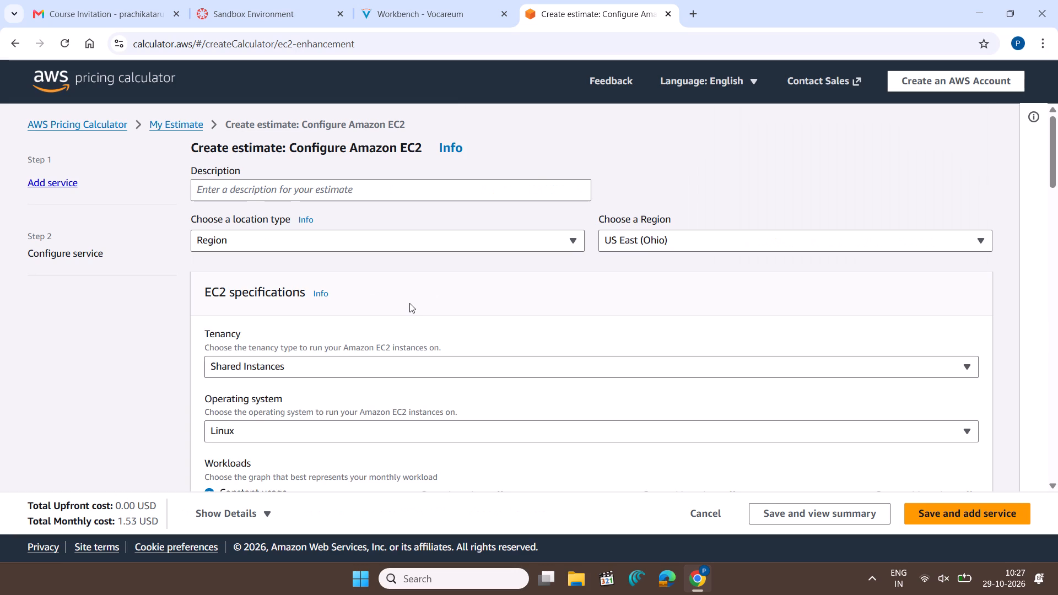
Examine the Amazon EC2 configuration form, including the location type choices and the EC2 specifications.
{"action": "scroll", "coordinate": [409, 303], "scroll_direction": "down", "scroll_amount": 2}
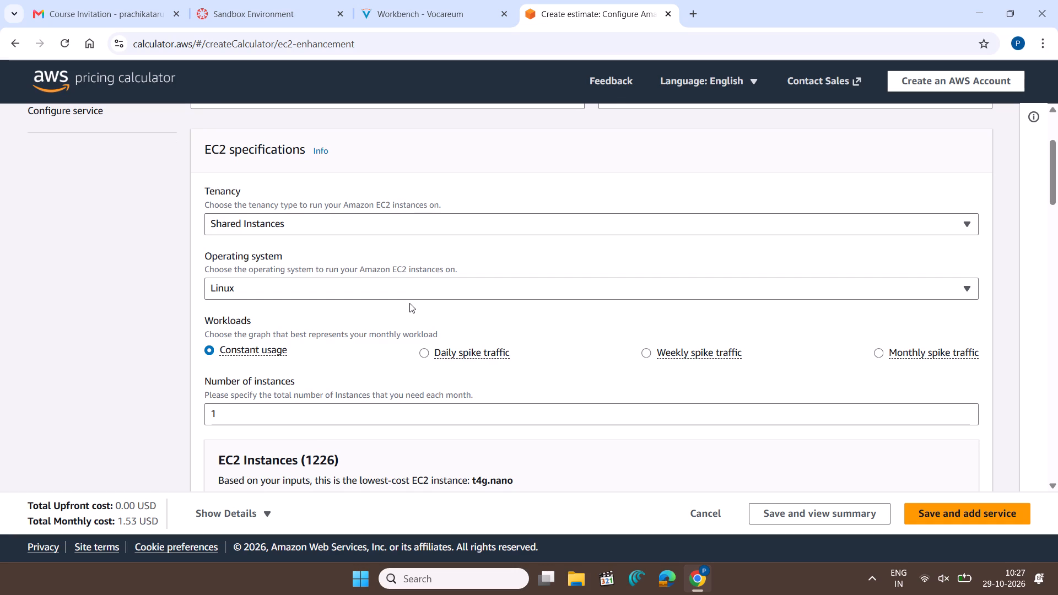
{"action": "scroll", "coordinate": [535, 351], "scroll_direction": "up", "scroll_amount": 7}
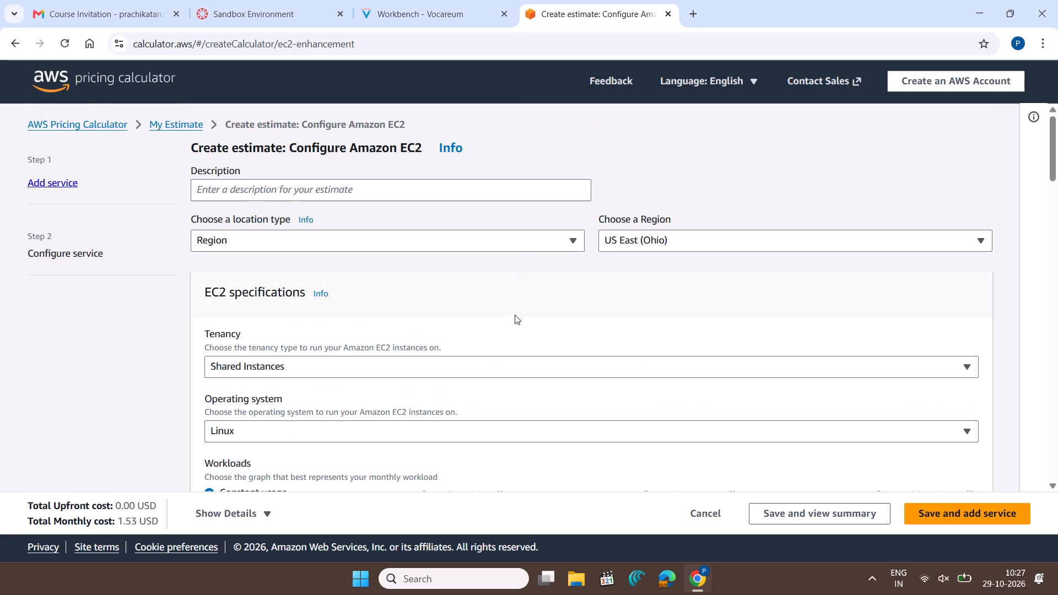
{"action": "left_click", "coordinate": [508, 240]}
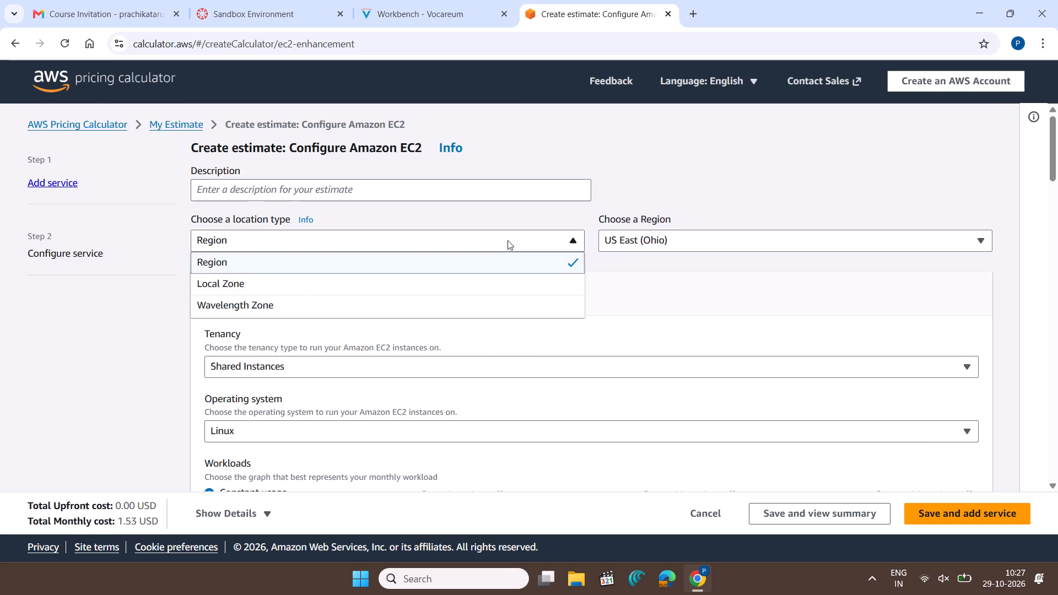
{"action": "left_click", "coordinate": [508, 240]}
{"action": "left_click", "coordinate": [508, 240]}
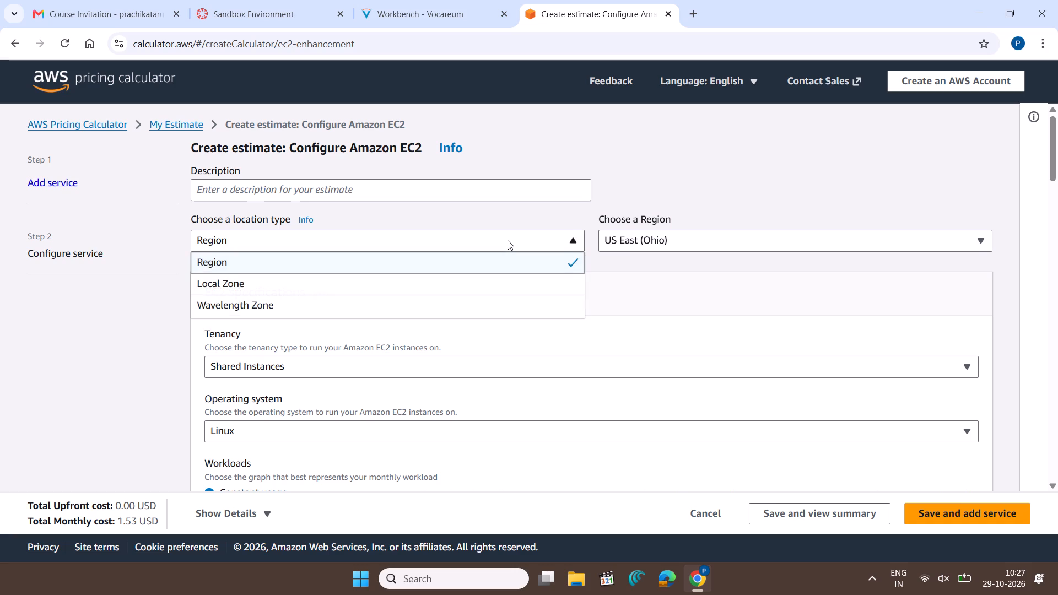
{"action": "left_click", "coordinate": [508, 240]}
{"action": "scroll", "coordinate": [514, 308], "scroll_direction": "down", "scroll_amount": 3}
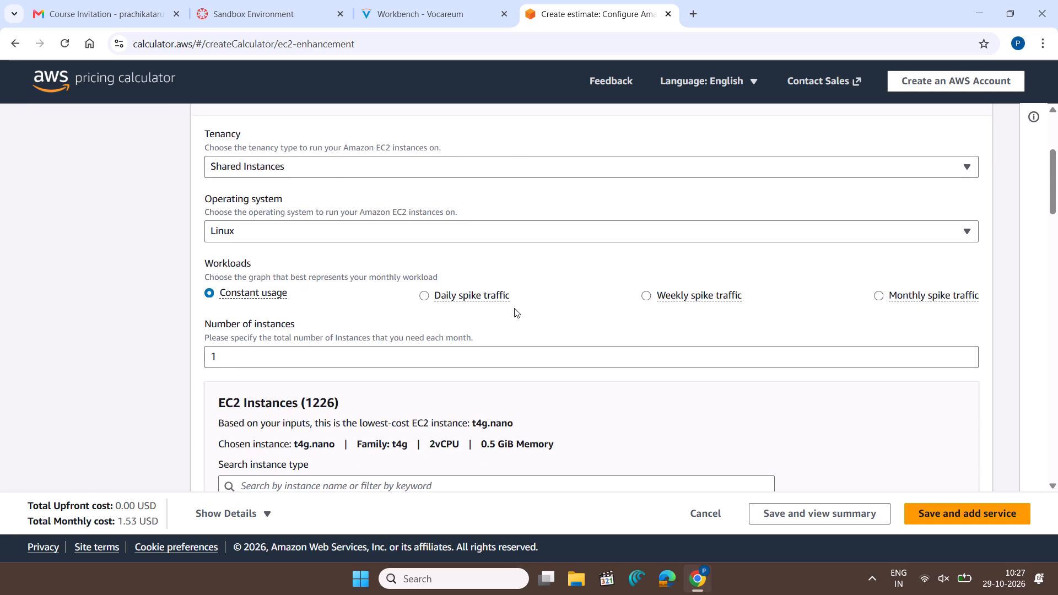
{"action": "scroll", "coordinate": [514, 308], "scroll_direction": "up", "scroll_amount": 2}
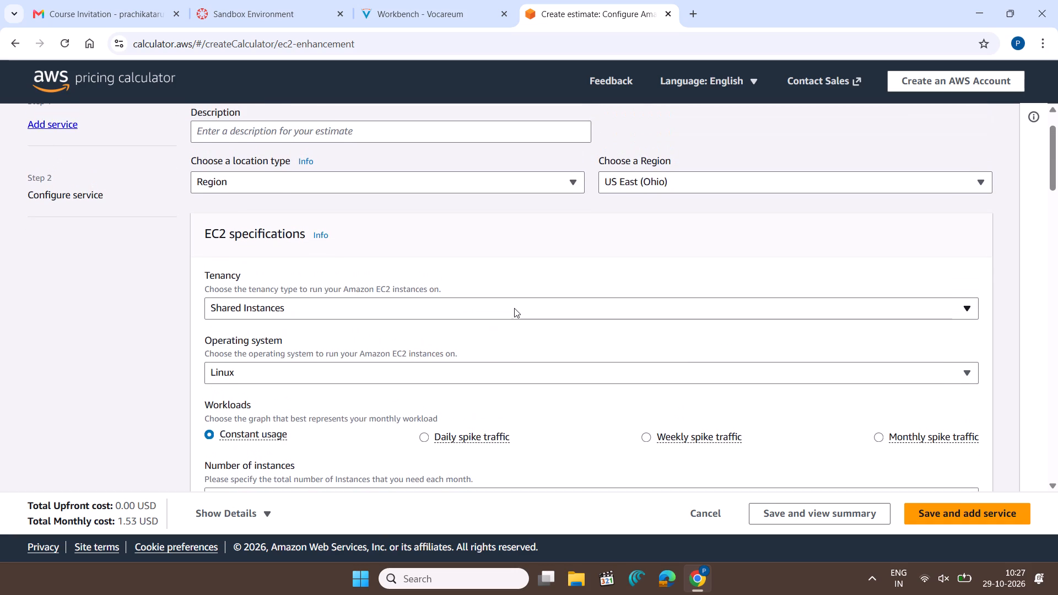
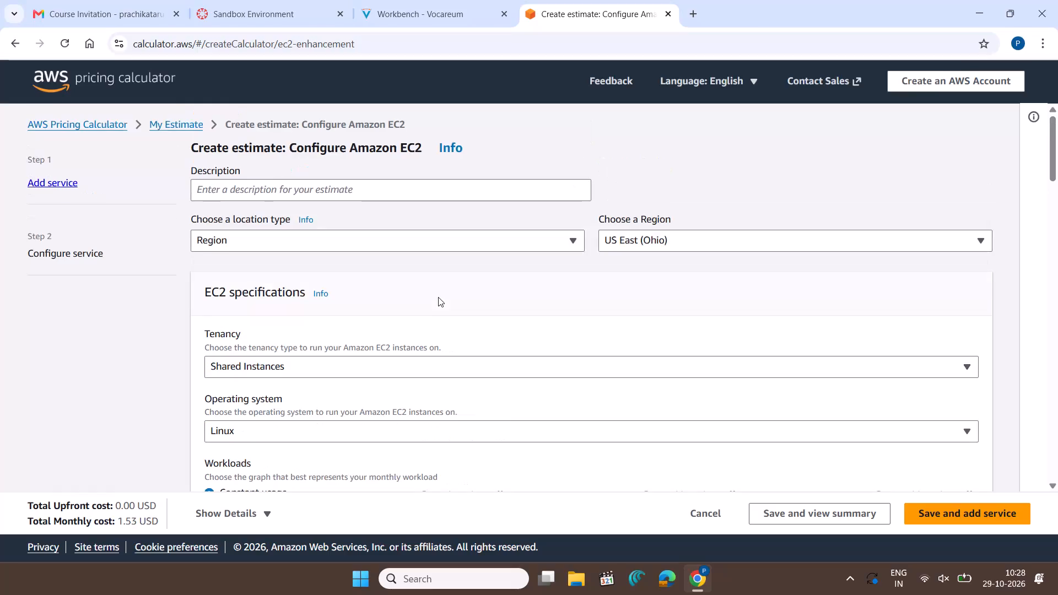
Examine the EC2 specifications and the table of available EC2 instances.
{"action": "scroll", "coordinate": [438, 297], "scroll_direction": "down", "scroll_amount": 1}
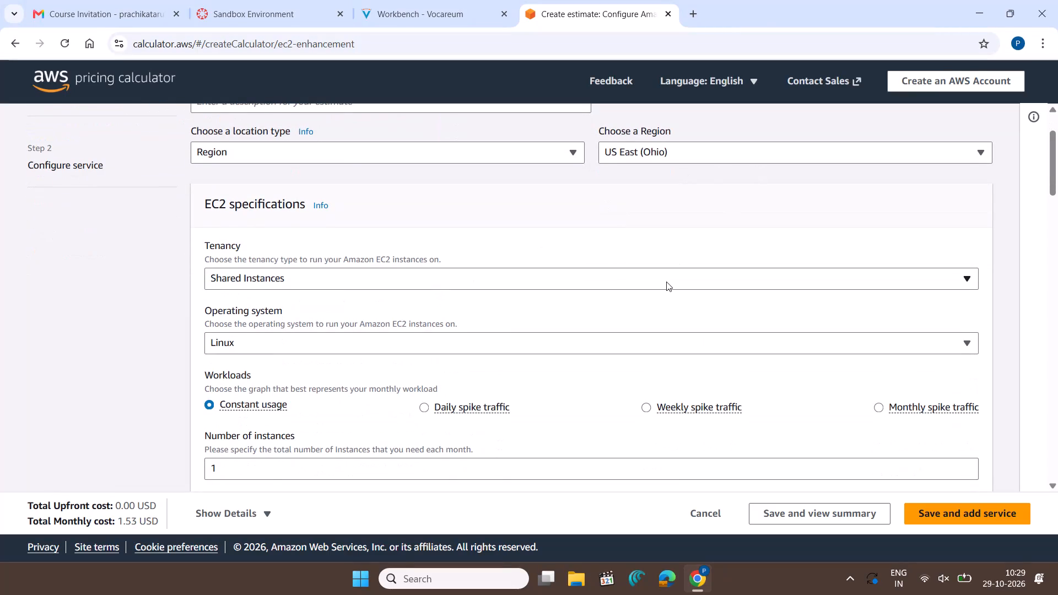
{"action": "scroll", "coordinate": [666, 282], "scroll_direction": "up", "scroll_amount": 3}
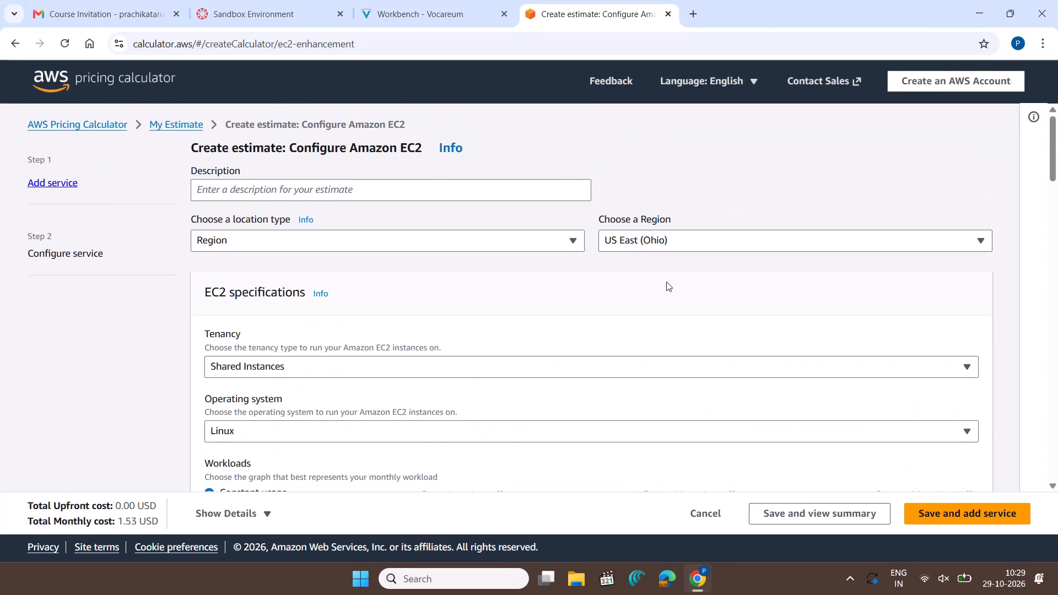
{"action": "scroll", "coordinate": [666, 282], "scroll_direction": "down", "scroll_amount": 11}
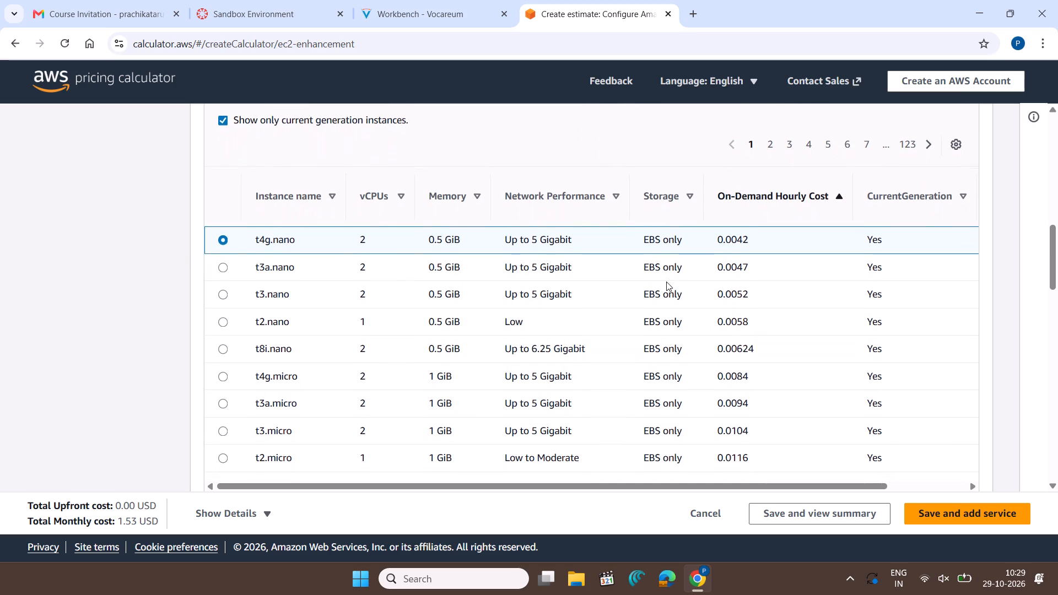
{"action": "scroll", "coordinate": [666, 282], "scroll_direction": "down", "scroll_amount": 3}
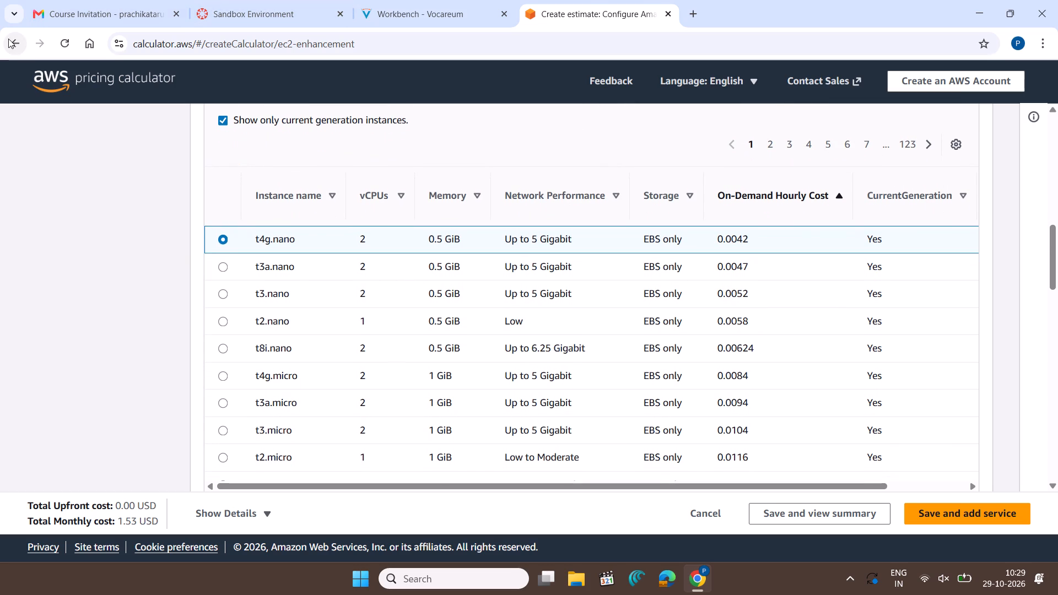
Return to the Add service page and search the services for image.
{"action": "left_click", "coordinate": [8, 39]}
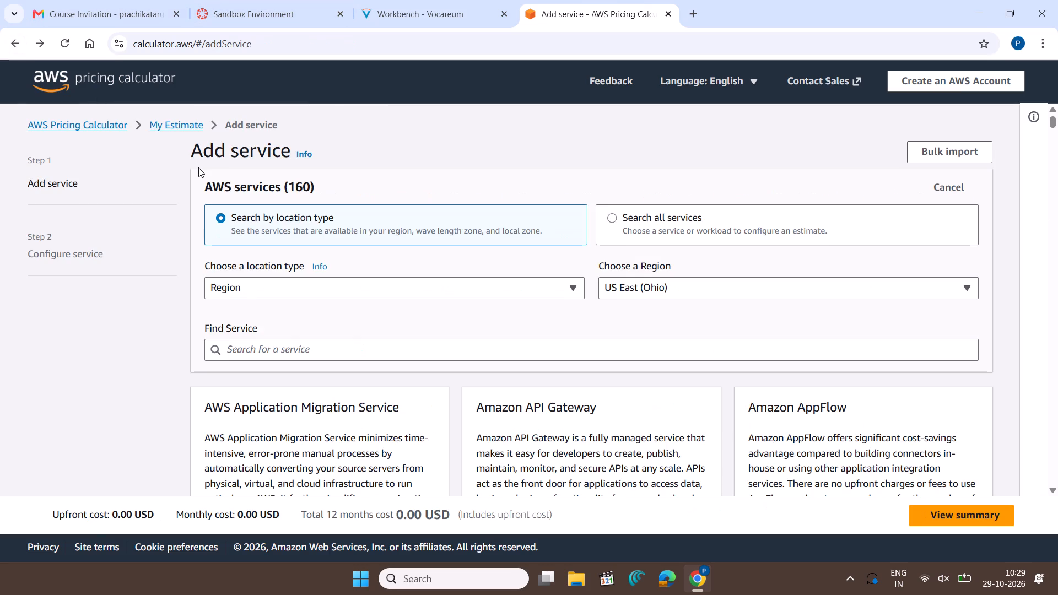
{"action": "left_click", "coordinate": [317, 345]}
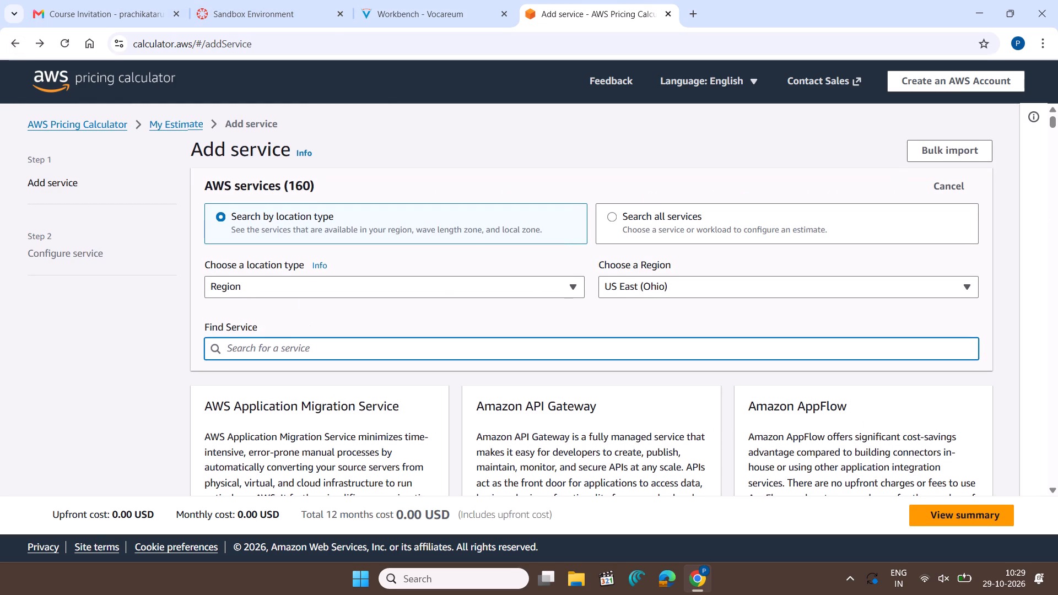
{"action": "type", "text": "image"}
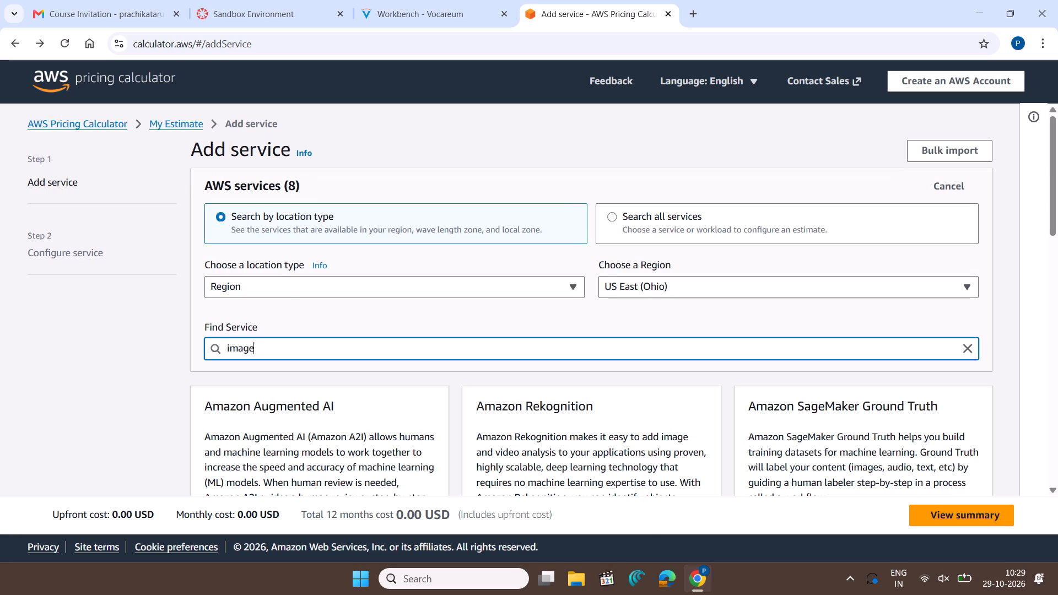
{"action": "key", "text": "Return"}
Replace the service search with compute and look through the matching services.
{"action": "scroll", "coordinate": [426, 398], "scroll_direction": "right", "scroll_amount": 1}
{"action": "left_click", "coordinate": [386, 348]}
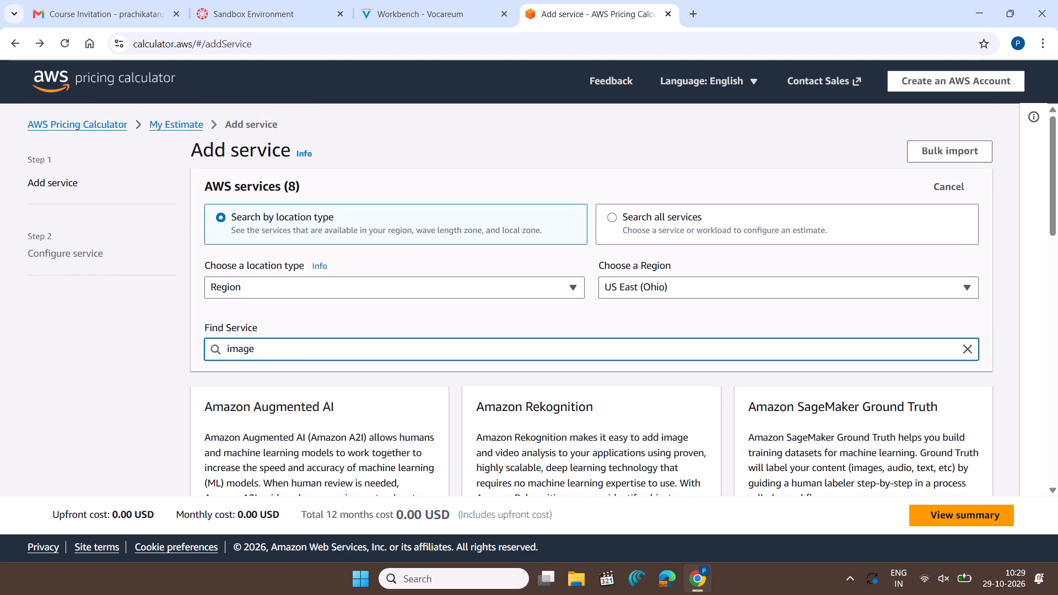
{"action": "key", "text": "BackSpace"}
{"action": "key", "text": "BackSpace"}
{"action": "key", "text": "BackSpace"}
{"action": "key", "text": "BackSpace"}
{"action": "key", "text": "BackSpace"}
{"action": "key", "text": "BackSpace"}
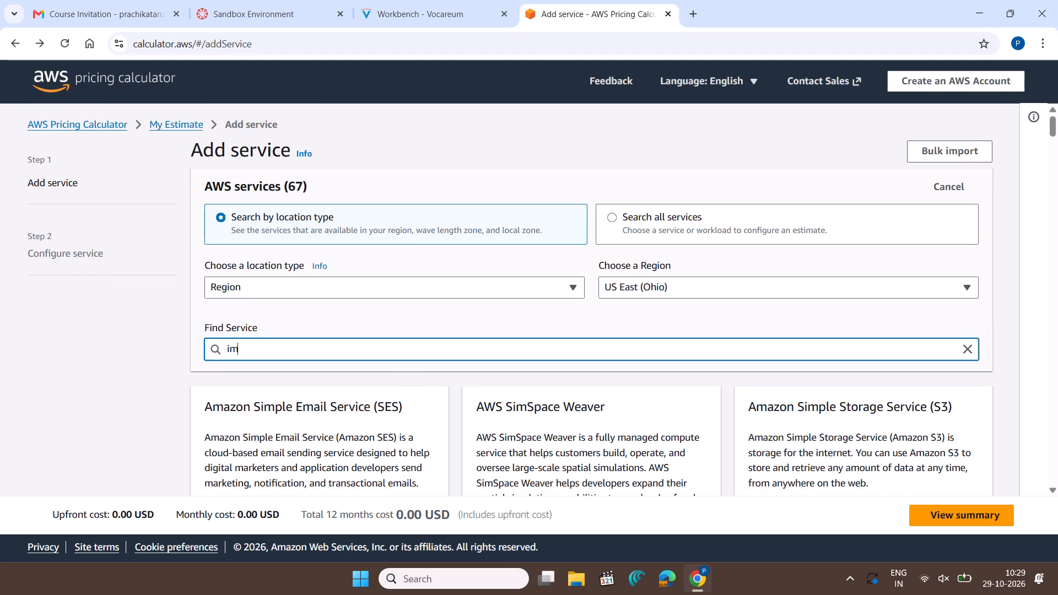
{"action": "key", "text": "BackSpace"}
{"action": "key", "text": "BackSpace"}
{"action": "type", "text": "compute"}
{"action": "key", "text": "Return"}
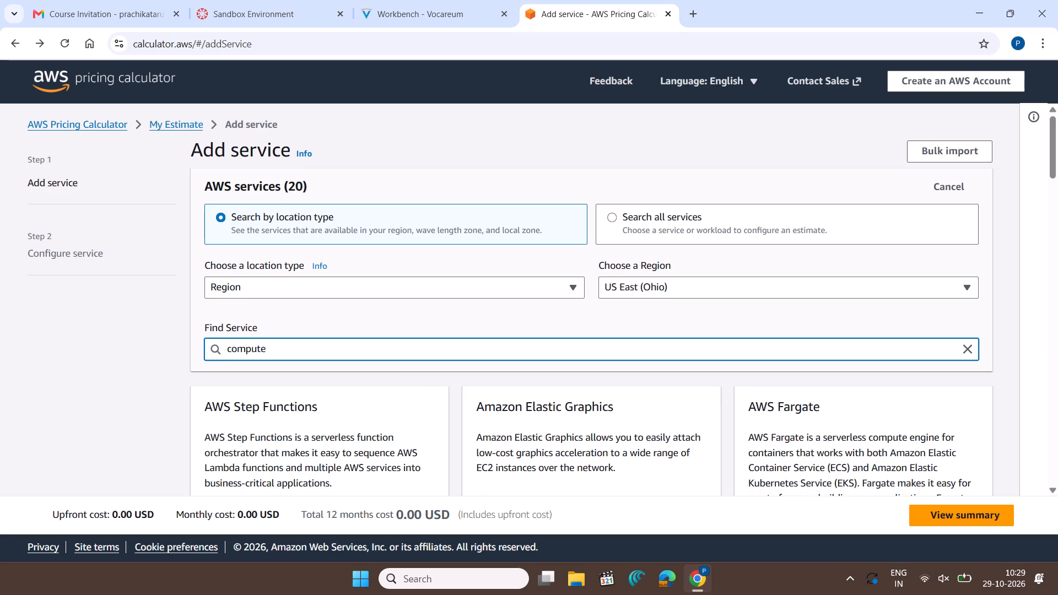
{"action": "scroll", "coordinate": [386, 348], "scroll_direction": "down", "scroll_amount": 1}
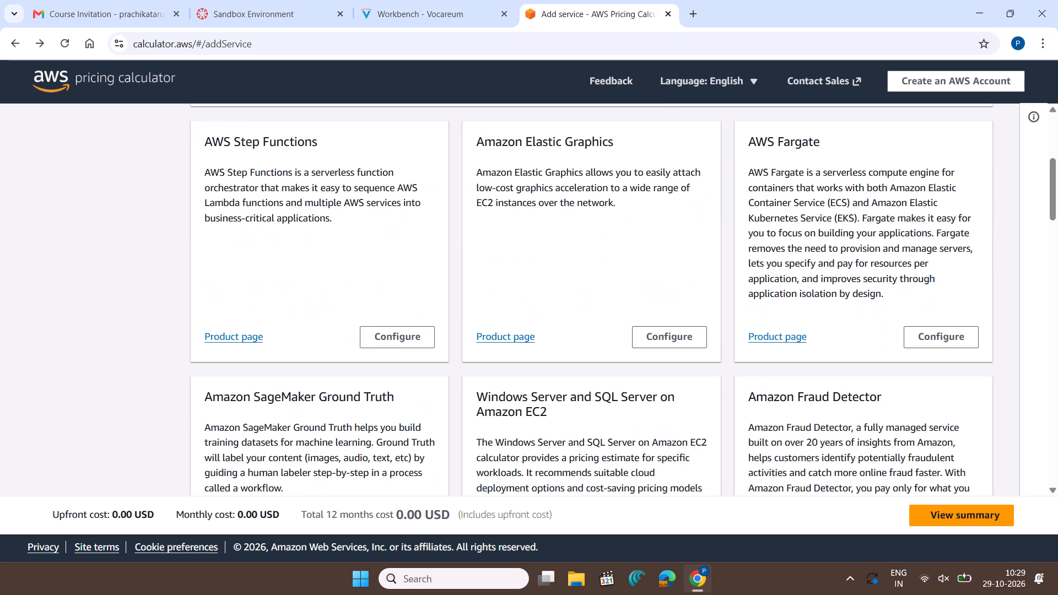
{"action": "scroll", "coordinate": [386, 348], "scroll_direction": "down", "scroll_amount": 1}
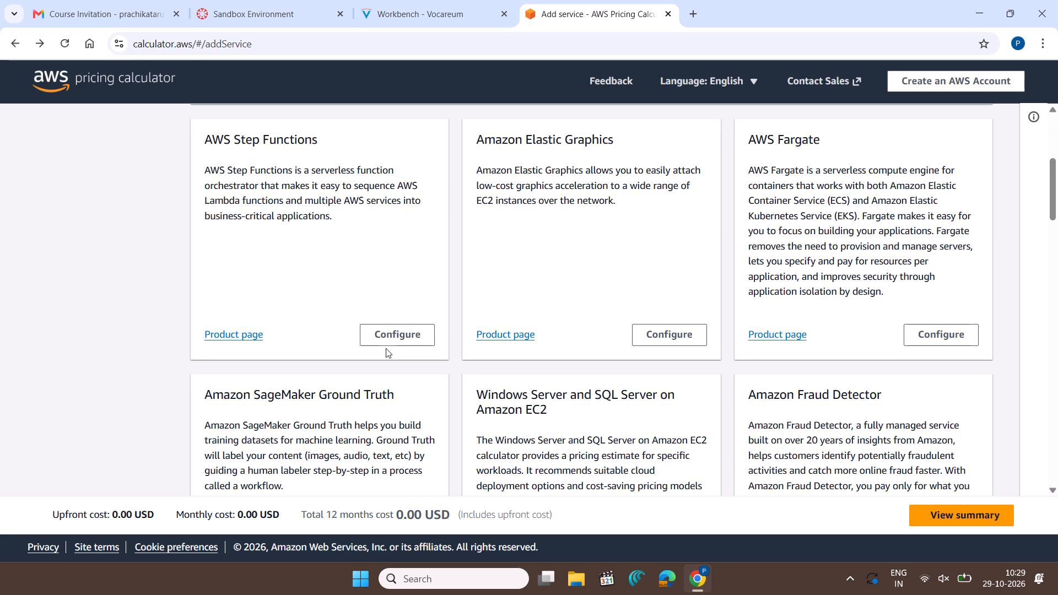
Search the services for image again and look through the matching service cards.
{"action": "scroll", "coordinate": [472, 307], "scroll_direction": "up", "scroll_amount": 5}
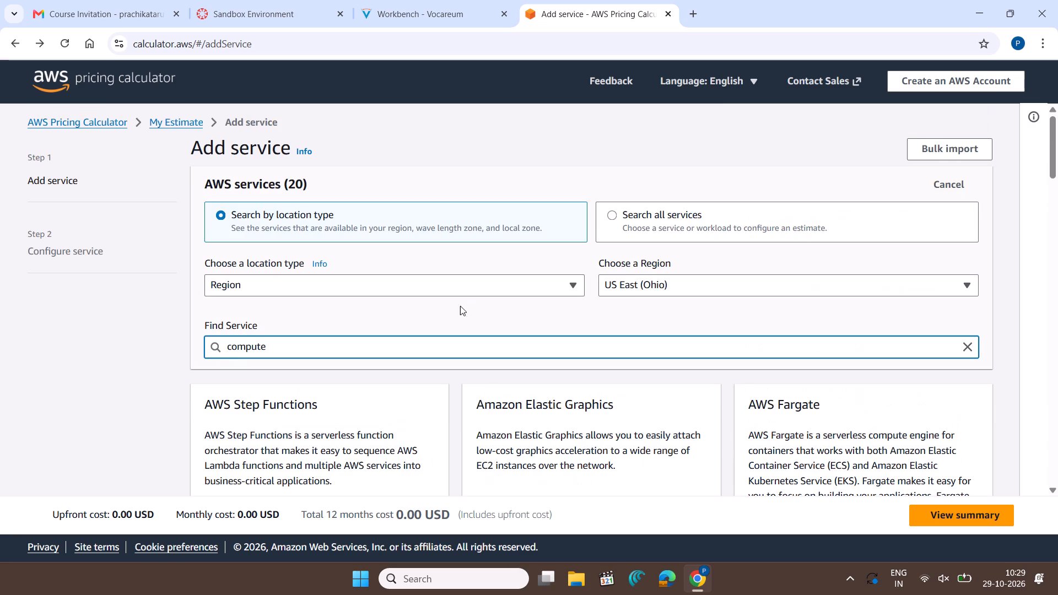
{"action": "key", "text": "BackSpace"}
{"action": "key", "text": "BackSpace"}
{"action": "key", "text": "BackSpace"}
{"action": "key", "text": "BackSpace"}
{"action": "key", "text": "BackSpace"}
{"action": "key", "text": "BackSpace"}
{"action": "key", "text": "BackSpace"}
{"action": "key", "text": "BackSpace"}
{"action": "key", "text": "BackSpace"}
{"action": "key", "text": "BackSpace"}
{"action": "key", "text": "BackSpace"}
{"action": "key", "text": "BackSpace"}
{"action": "key", "text": "BackSpace"}
{"action": "key", "text": "BackSpace"}
{"action": "key", "text": "BackSpace"}
{"action": "key", "text": "BackSpace"}
{"action": "key", "text": "BackSpace"}
{"action": "key", "text": "BackSpace"}
{"action": "key", "text": "BackSpace"}
{"action": "key", "text": "BackSpace"}
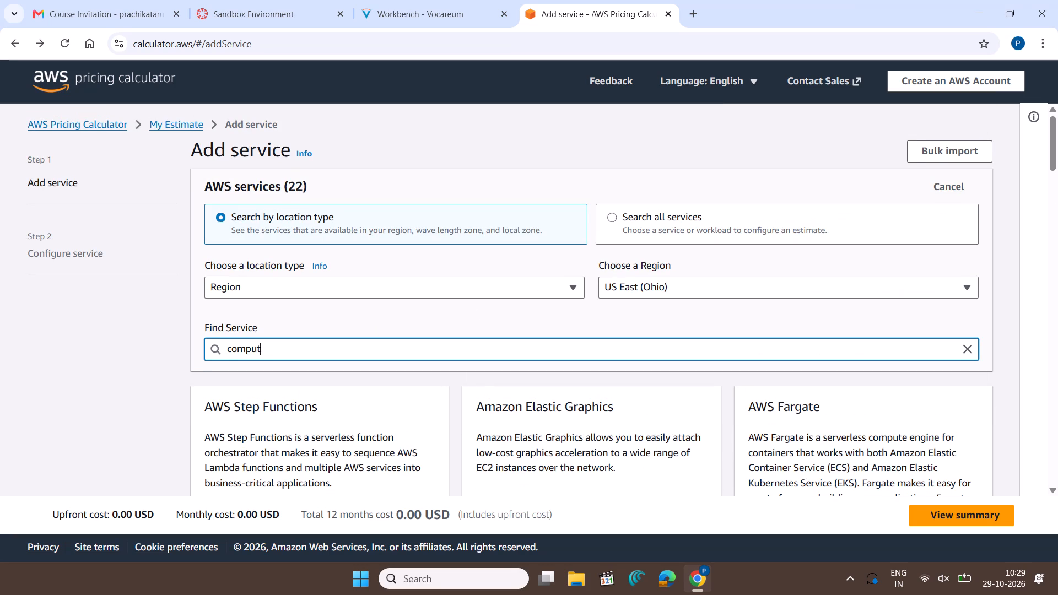
{"action": "key", "text": "BackSpace"}
{"action": "key", "text": "BackSpace"}
{"action": "type", "text": "image"}
{"action": "scroll", "coordinate": [363, 342], "scroll_direction": "down", "scroll_amount": 1}
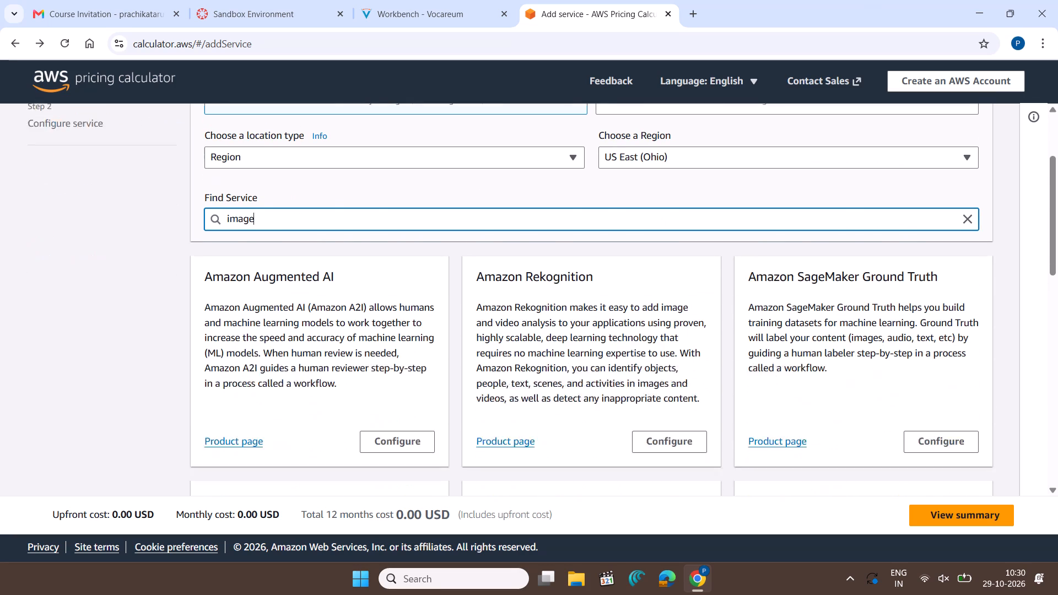
{"action": "scroll", "coordinate": [363, 342], "scroll_direction": "down", "scroll_amount": 1}
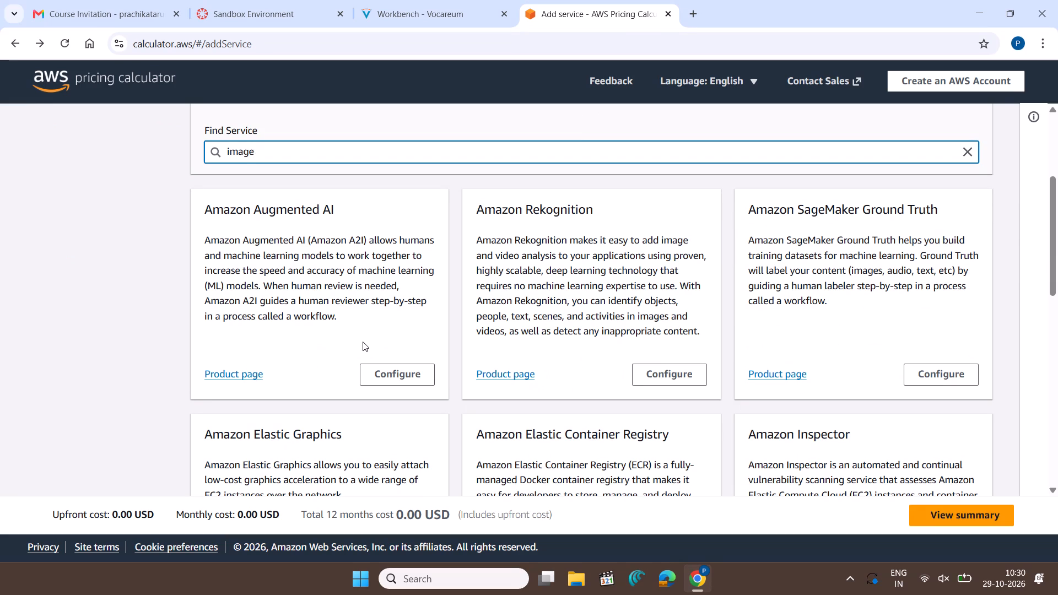
Search the services for ec2 and open the configuration of Amazon EC2.
{"action": "key", "text": "BackSpace"}
{"action": "key", "text": "BackSpace"}
{"action": "key", "text": "BackSpace"}
{"action": "key", "text": "BackSpace"}
{"action": "key", "text": "BackSpace"}
{"action": "key", "text": "BackSpace"}
{"action": "key", "text": "BackSpace"}
{"action": "key", "text": "BackSpace"}
{"action": "key", "text": "BackSpace"}
{"action": "key", "text": "BackSpace"}
{"action": "key", "text": "BackSpace"}
{"action": "key", "text": "BackSpace"}
{"action": "key", "text": "BackSpace"}
{"action": "key", "text": "BackSpace"}
{"action": "key", "text": "BackSpace"}
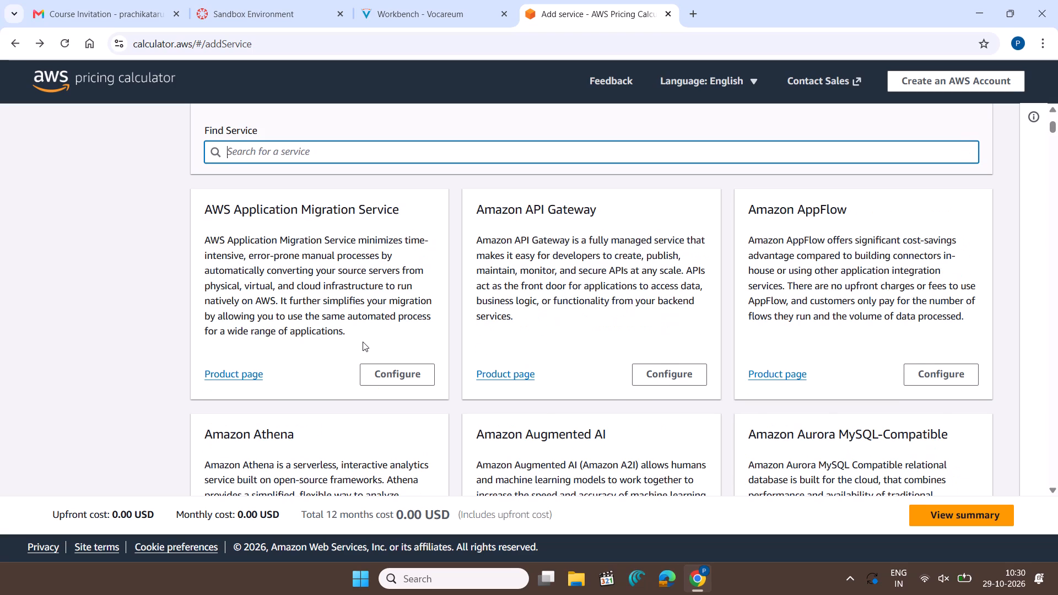
{"action": "type", "text": "ec2"}
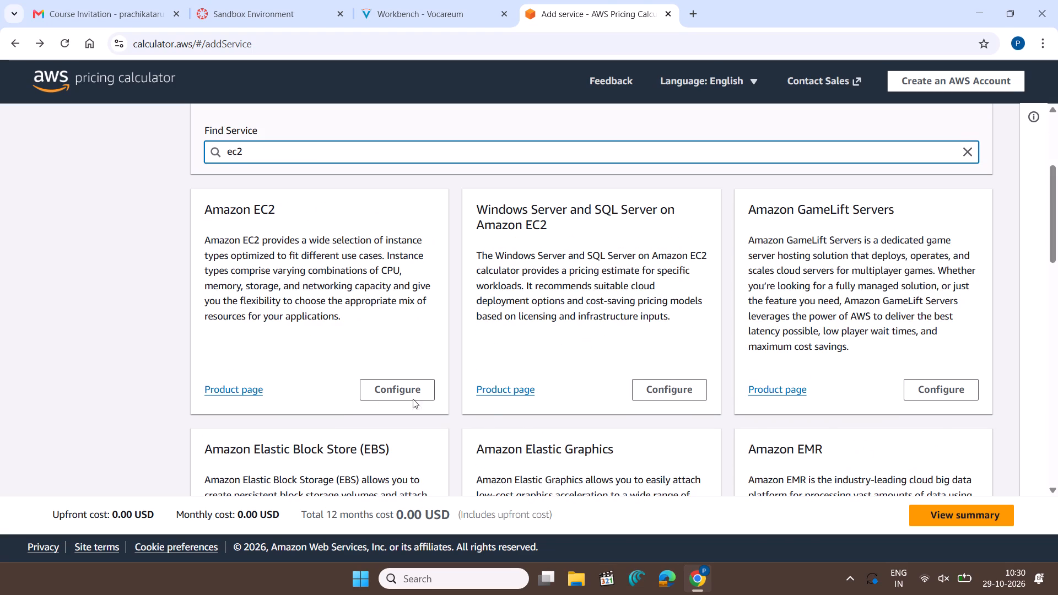
{"action": "left_click", "coordinate": [407, 394]}
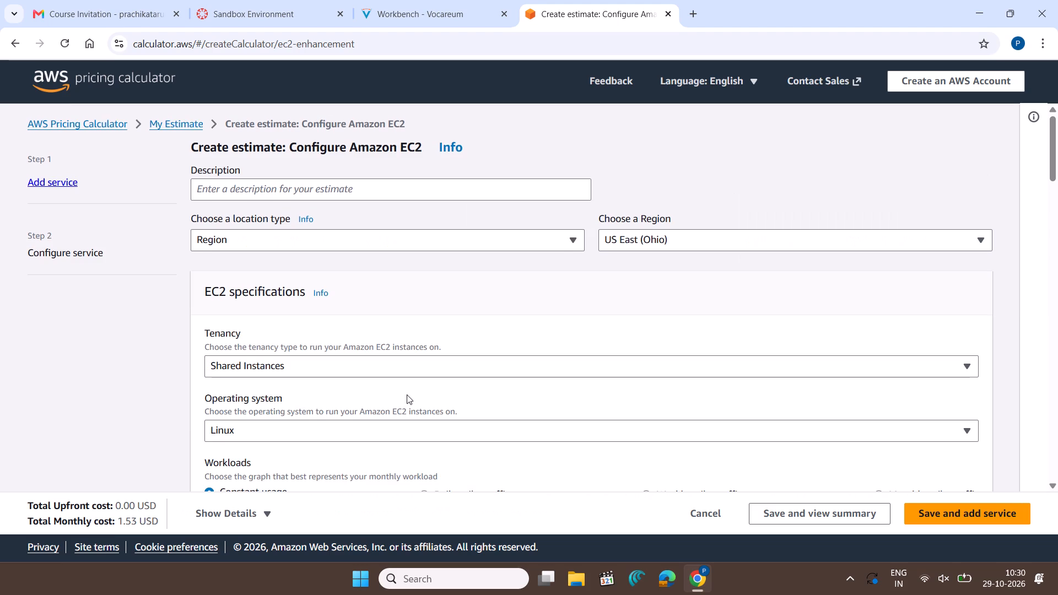
Examine the Amazon EC2 configuration form, including the instance table, payment options and optional cost sections.
{"action": "scroll", "coordinate": [407, 394], "scroll_direction": "down", "scroll_amount": 2}
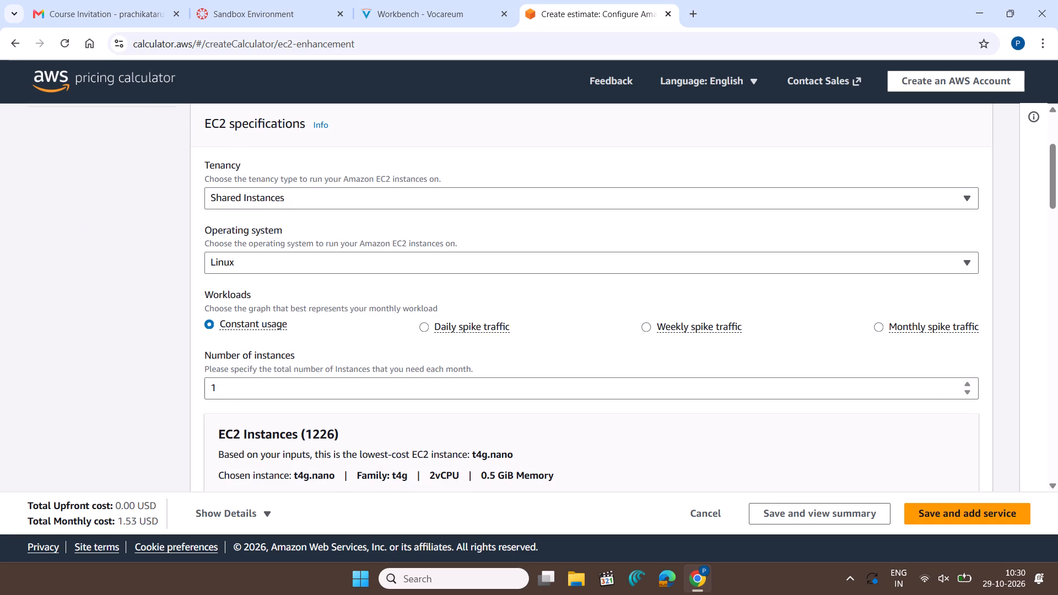
{"action": "scroll", "coordinate": [407, 394], "scroll_direction": "down", "scroll_amount": 5}
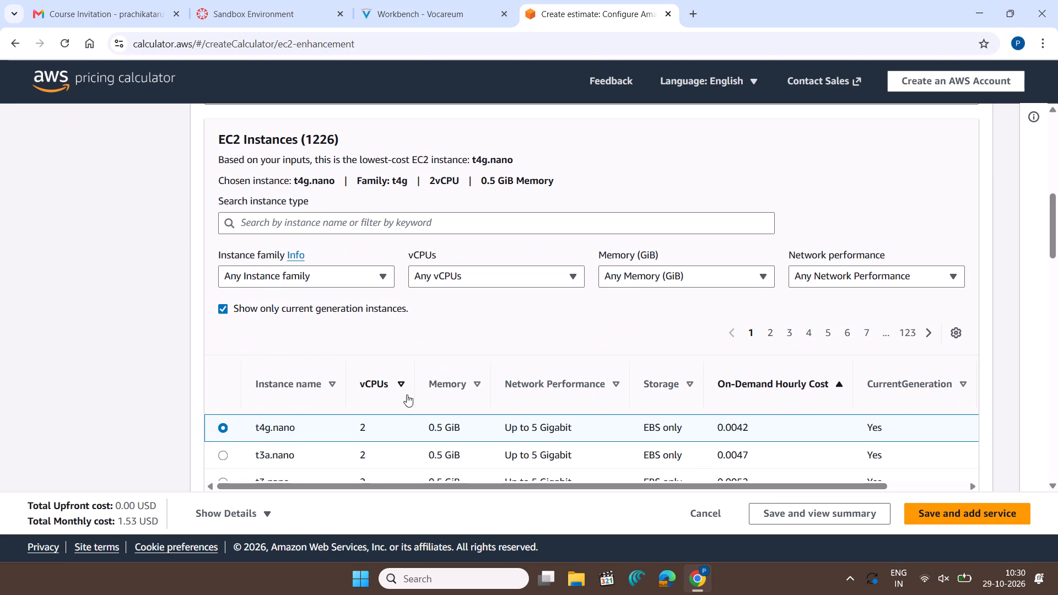
{"action": "scroll", "coordinate": [343, 341], "scroll_direction": "down", "scroll_amount": 7}
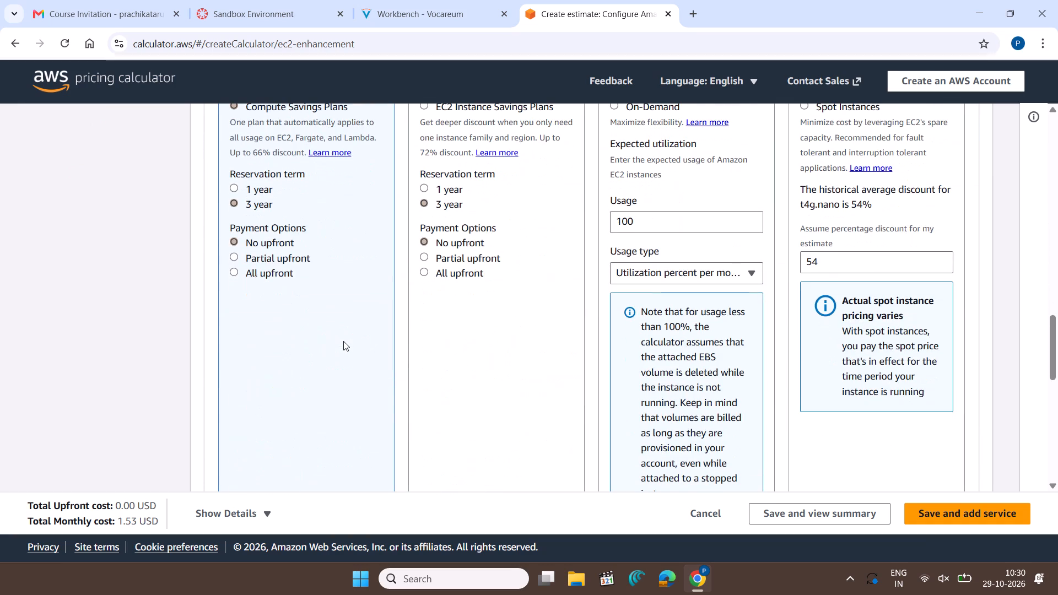
{"action": "scroll", "coordinate": [343, 341], "scroll_direction": "up", "scroll_amount": 3}
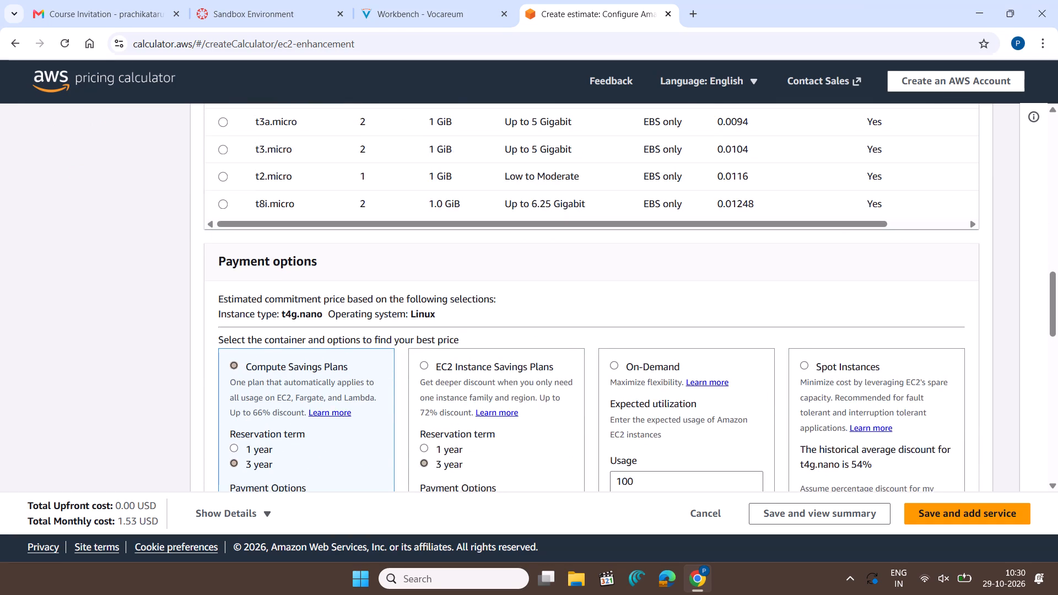
{"action": "scroll", "coordinate": [343, 341], "scroll_direction": "up", "scroll_amount": 2}
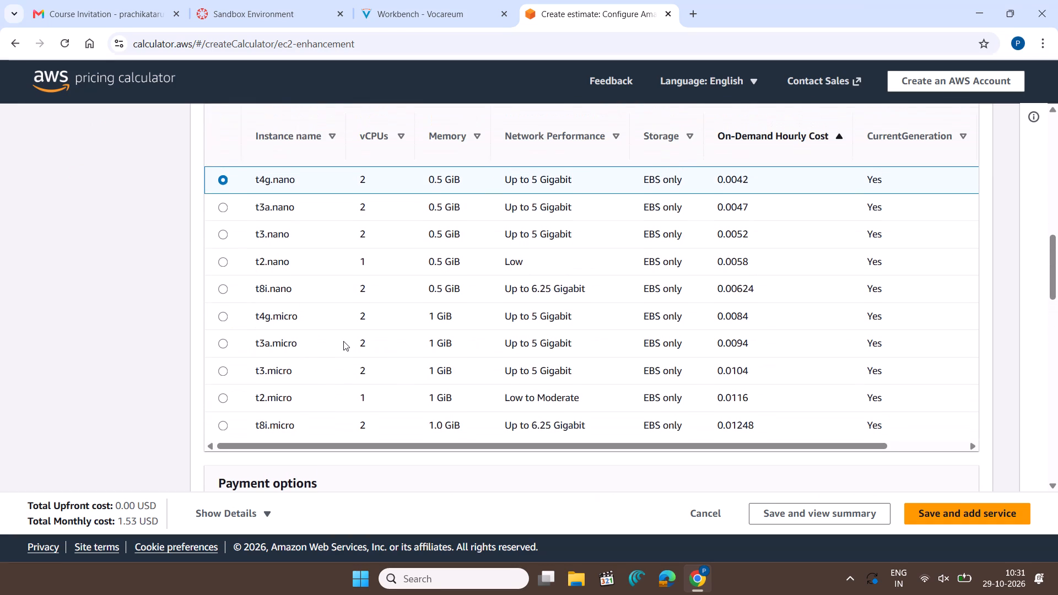
{"action": "scroll", "coordinate": [343, 341], "scroll_direction": "up", "scroll_amount": 1}
{"action": "scroll", "coordinate": [343, 341], "scroll_direction": "down", "scroll_amount": 1}
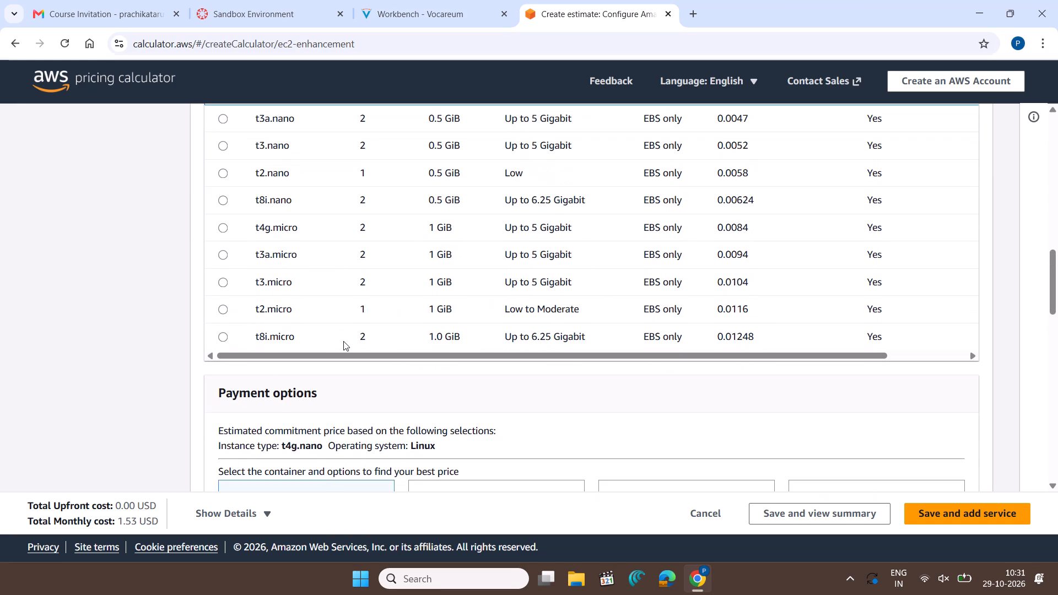
{"action": "left_click", "coordinate": [343, 341]}
{"action": "scroll", "coordinate": [343, 341], "scroll_direction": "down", "scroll_amount": 5}
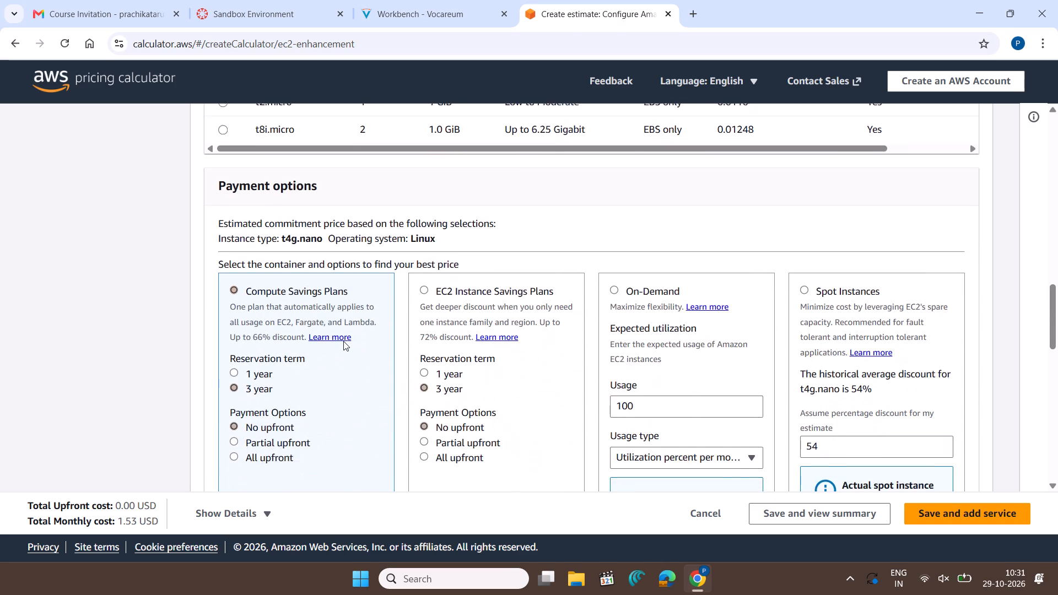
{"action": "scroll", "coordinate": [343, 341], "scroll_direction": "down", "scroll_amount": 3}
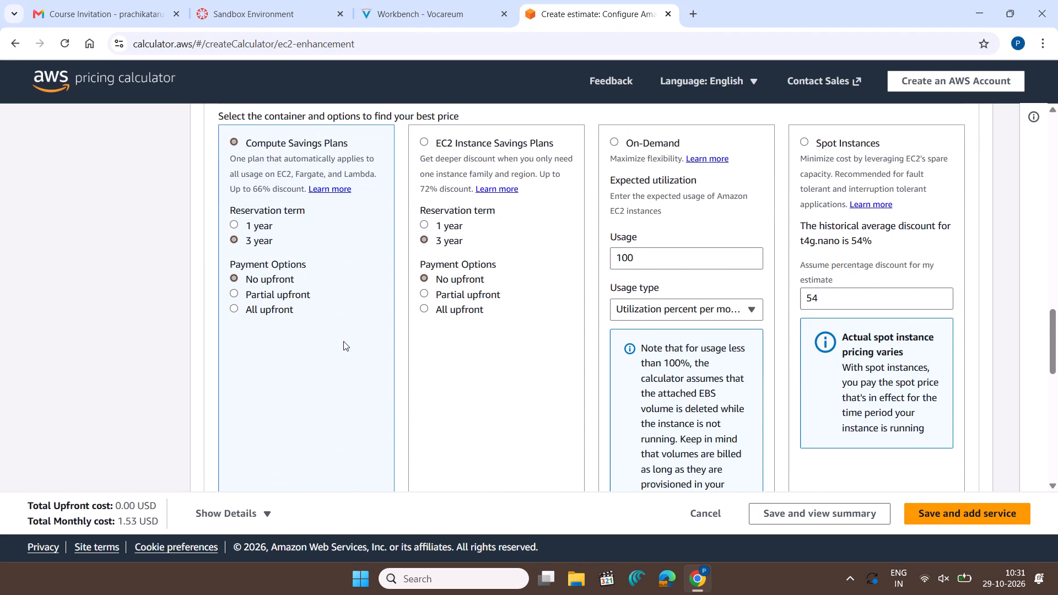
{"action": "scroll", "coordinate": [343, 341], "scroll_direction": "down", "scroll_amount": 3}
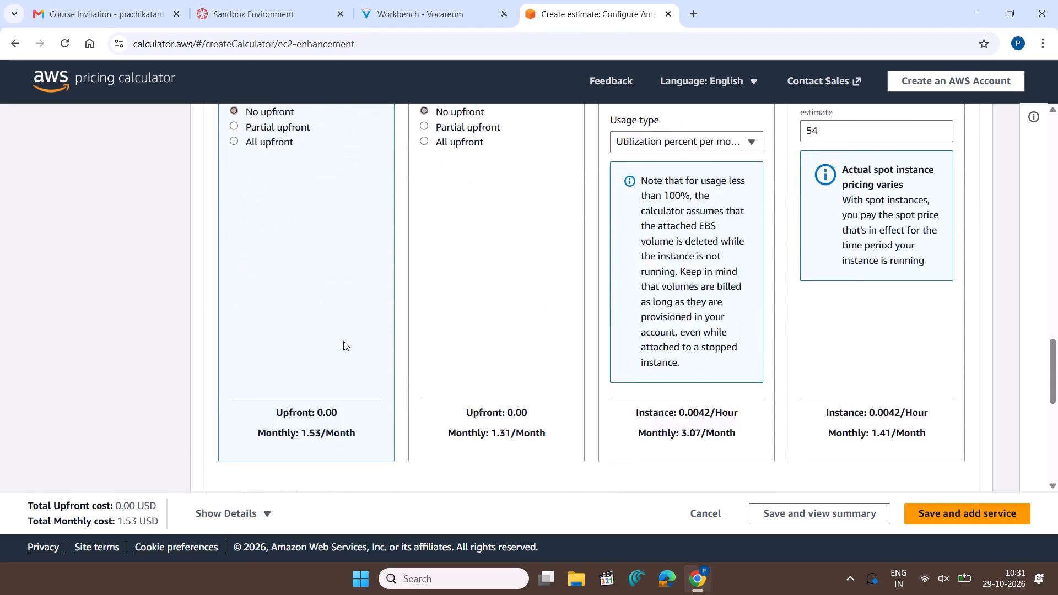
{"action": "scroll", "coordinate": [343, 341], "scroll_direction": "down", "scroll_amount": 7}
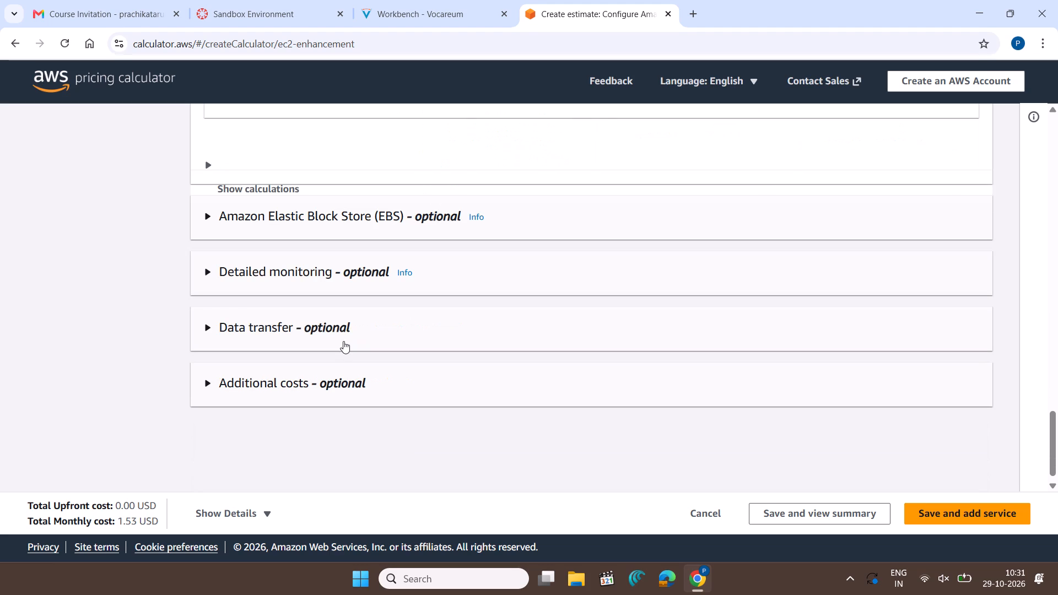
{"action": "scroll", "coordinate": [343, 341], "scroll_direction": "up", "scroll_amount": 3}
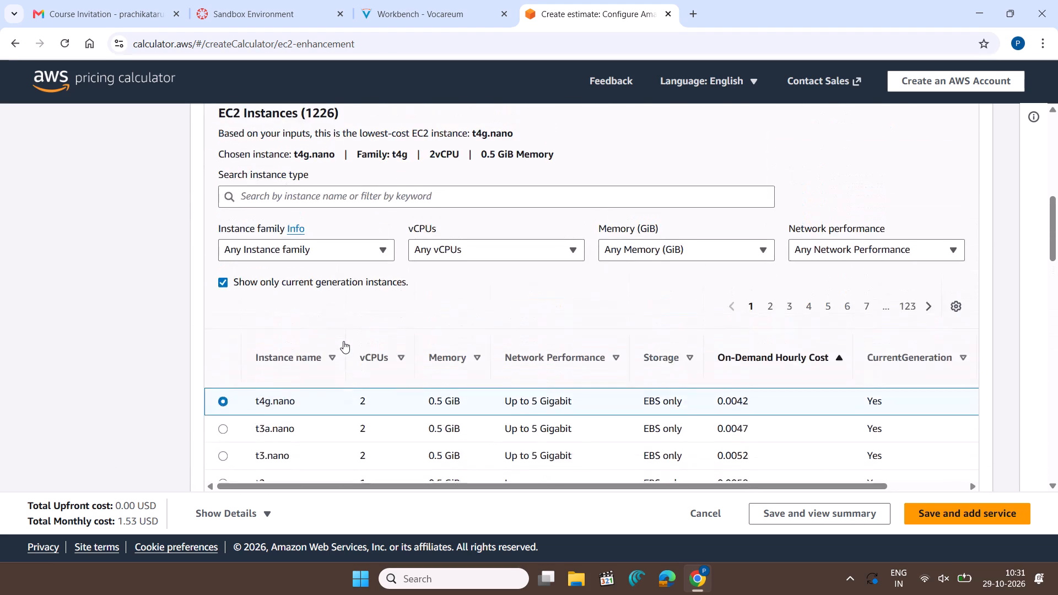
{"action": "scroll", "coordinate": [343, 341], "scroll_direction": "up", "scroll_amount": 3}
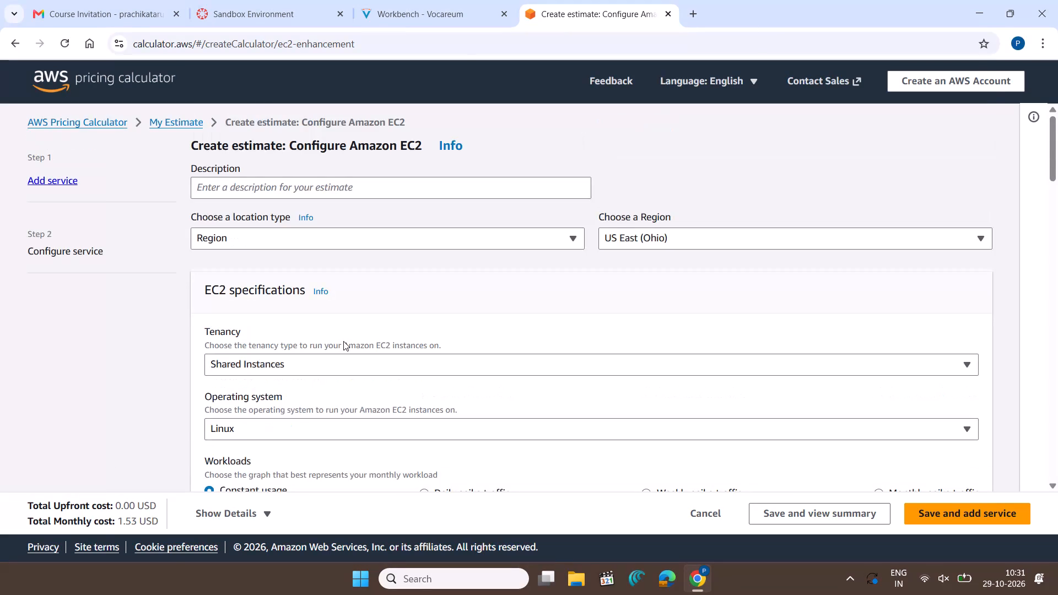
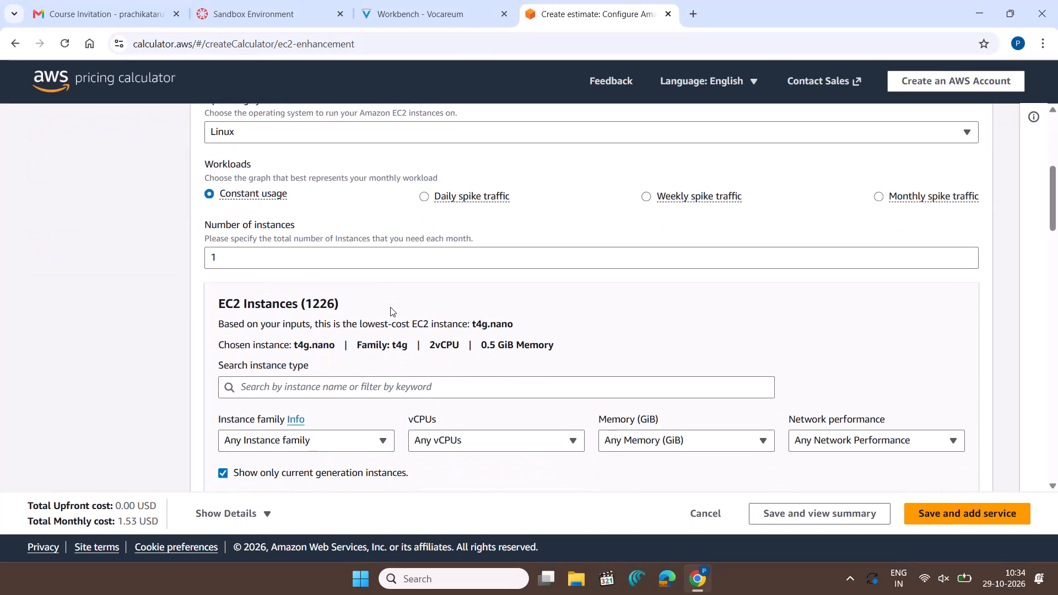
Examine the EC2 specifications, including tenancy, operating system, workload choices and the instance table.
{"action": "scroll", "coordinate": [390, 307], "scroll_direction": "down", "scroll_amount": 3}
{"action": "scroll", "coordinate": [390, 307], "scroll_direction": "up", "scroll_amount": 2}
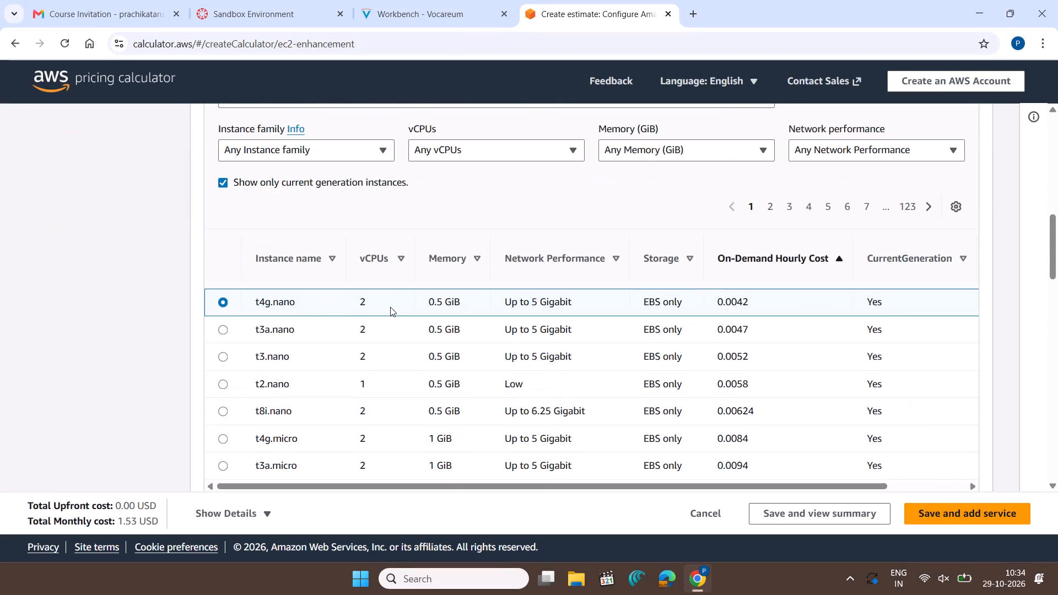
{"action": "scroll", "coordinate": [481, 220], "scroll_direction": "up", "scroll_amount": 3}
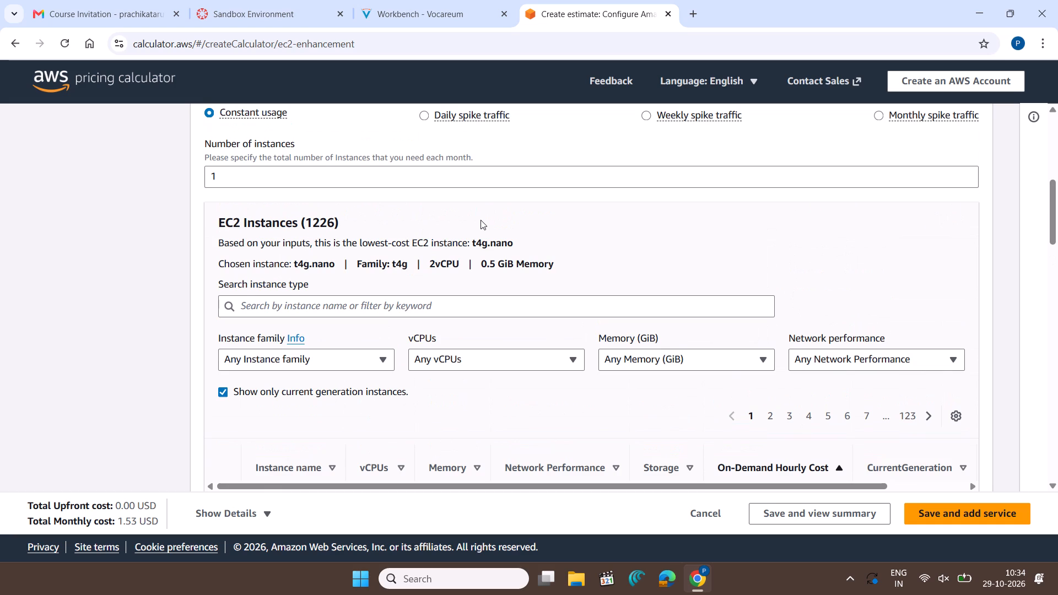
{"action": "scroll", "coordinate": [481, 220], "scroll_direction": "up", "scroll_amount": 1}
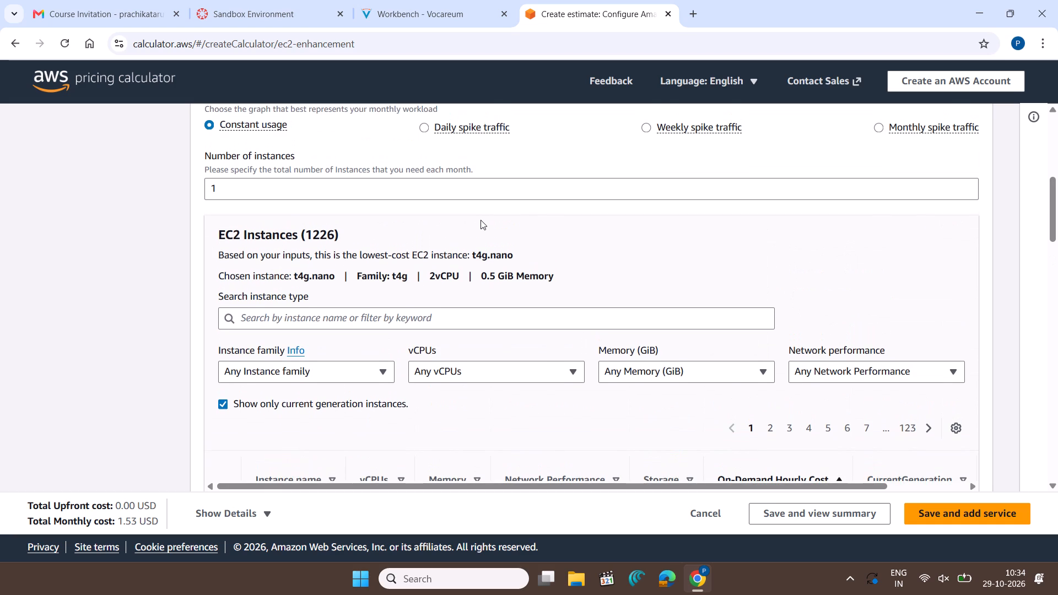
{"action": "scroll", "coordinate": [481, 220], "scroll_direction": "right", "scroll_amount": 1}
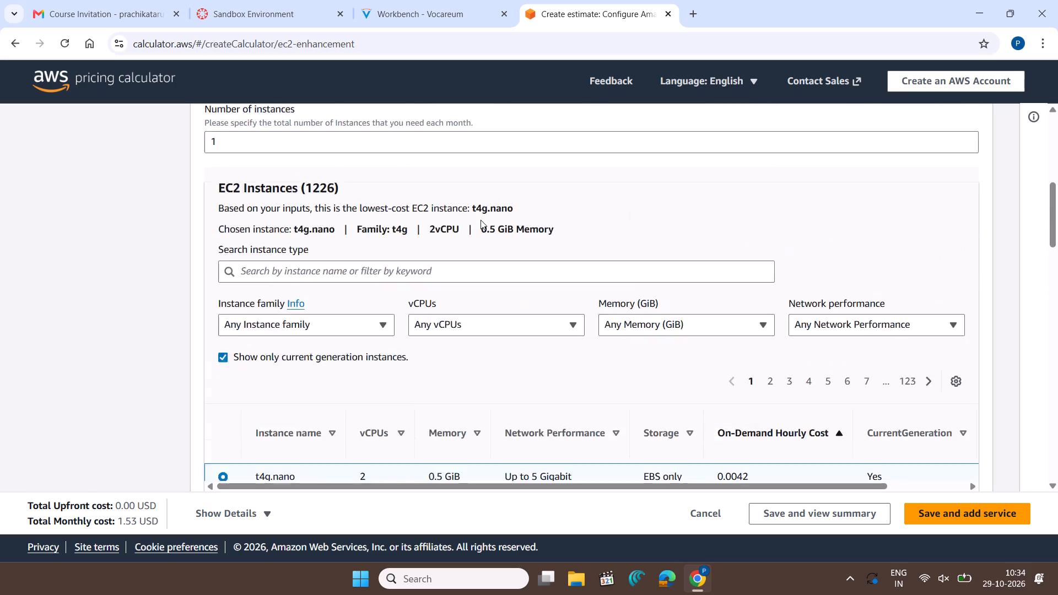
{"action": "scroll", "coordinate": [481, 220], "scroll_direction": "right", "scroll_amount": 1}
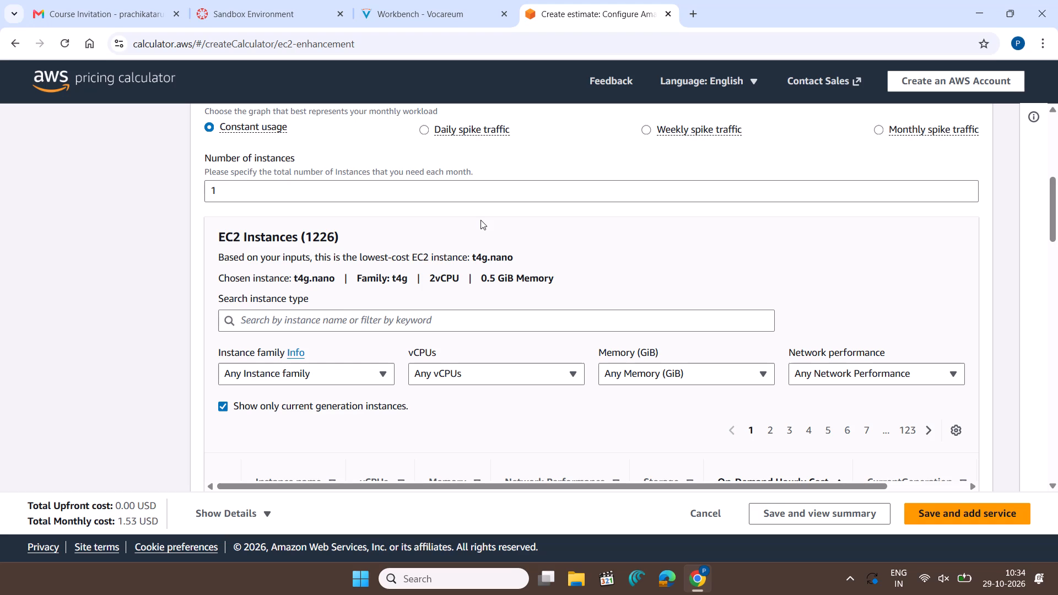
{"action": "scroll", "coordinate": [481, 220], "scroll_direction": "up", "scroll_amount": 3}
{"action": "scroll", "coordinate": [481, 220], "scroll_direction": "right", "scroll_amount": 1}
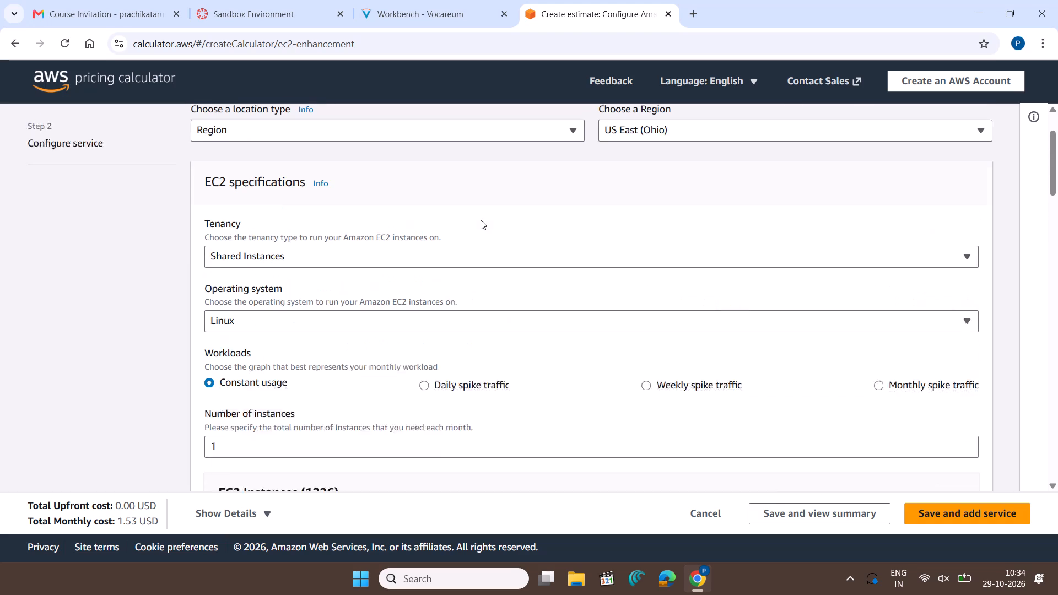
{"action": "scroll", "coordinate": [481, 220], "scroll_direction": "right", "scroll_amount": 2}
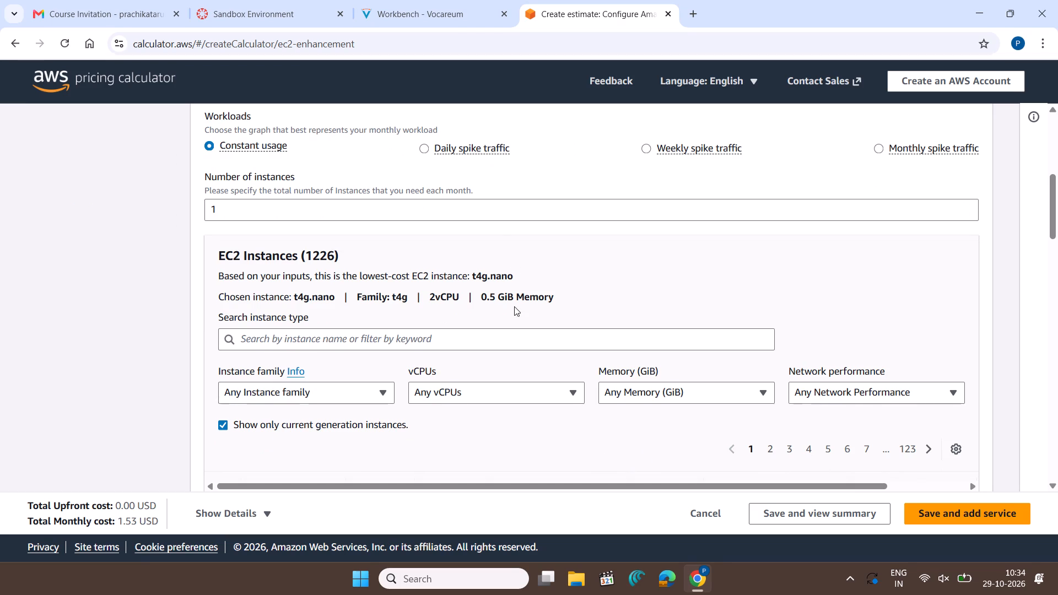
Choose the Daily spike traffic workload and set its peak to 5 instances.
{"action": "scroll", "coordinate": [453, 365], "scroll_direction": "up", "scroll_amount": 2}
{"action": "left_click", "coordinate": [430, 363]}
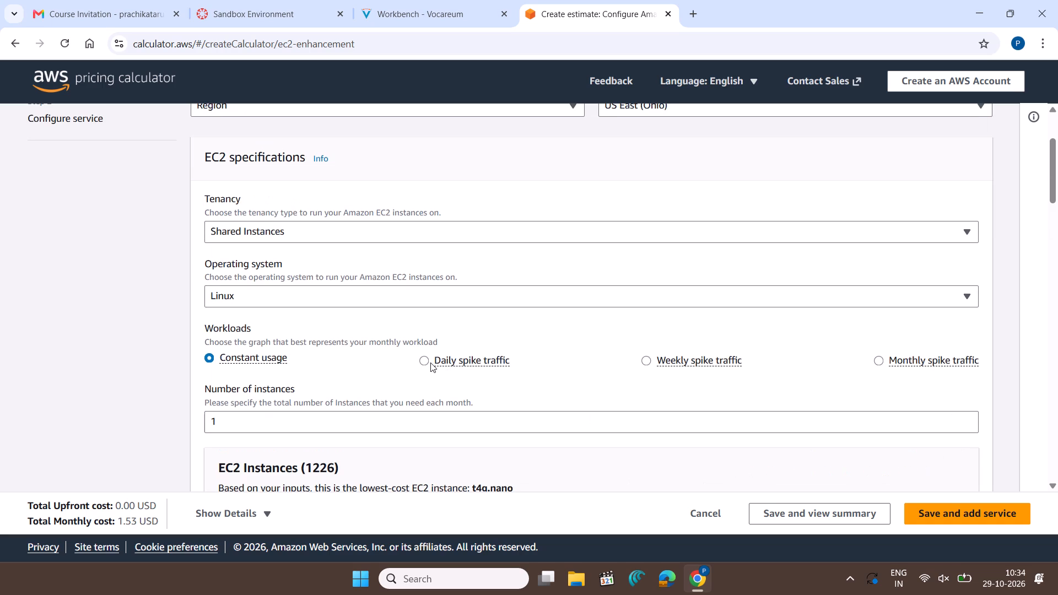
{"action": "scroll", "coordinate": [510, 400], "scroll_direction": "down", "scroll_amount": 2}
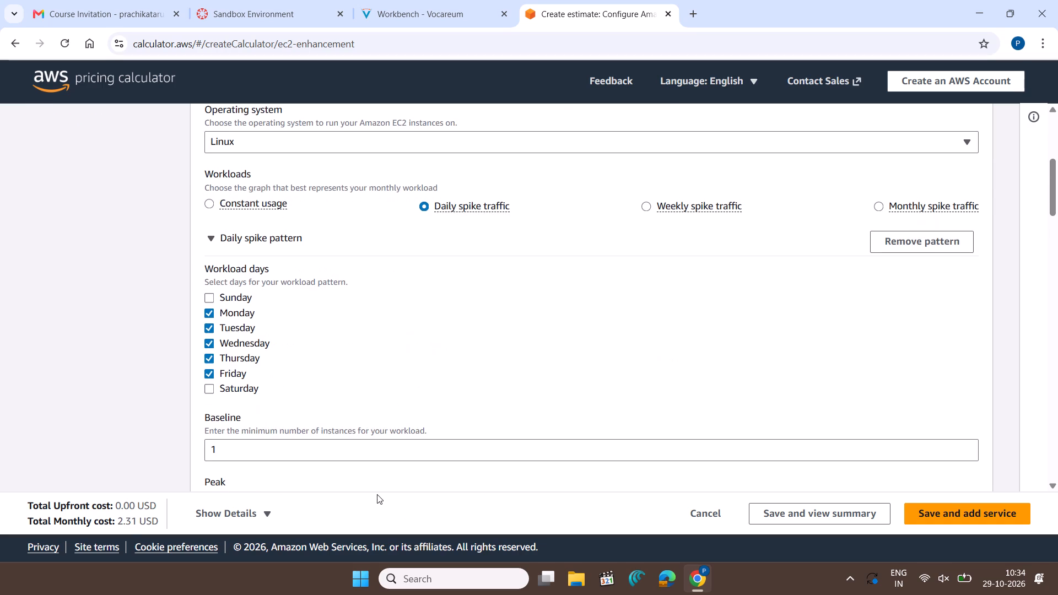
{"action": "scroll", "coordinate": [377, 494], "scroll_direction": "down", "scroll_amount": 2}
{"action": "scroll", "coordinate": [408, 389], "scroll_direction": "down", "scroll_amount": 1}
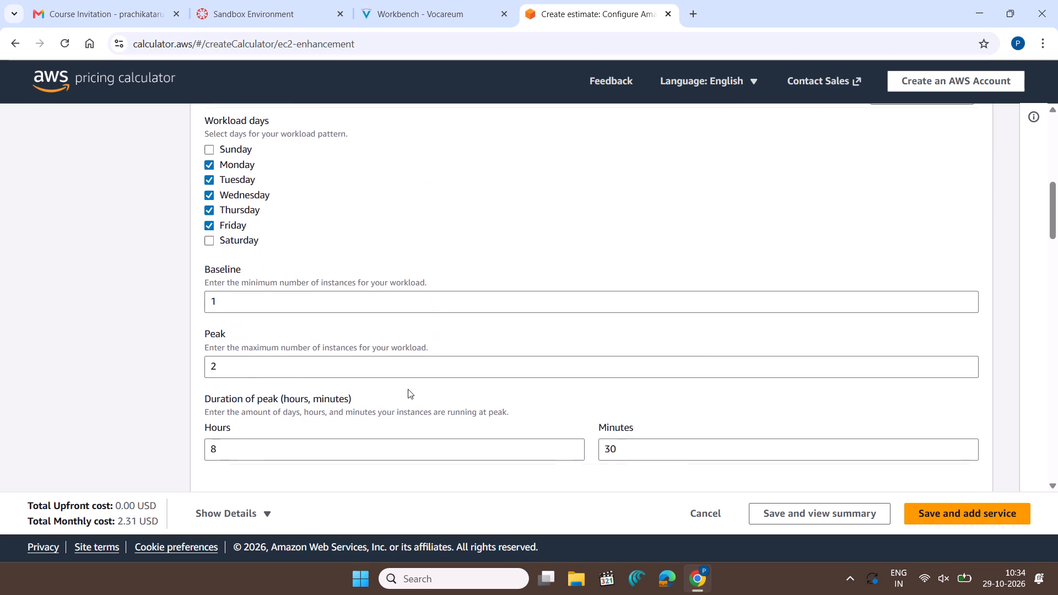
{"action": "scroll", "coordinate": [408, 389], "scroll_direction": "down", "scroll_amount": 1}
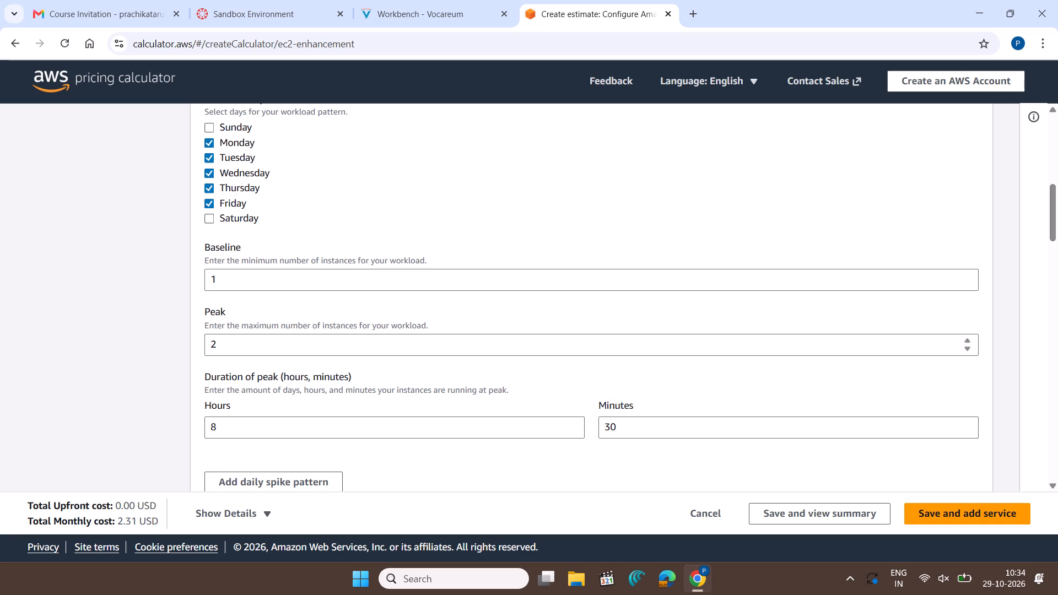
{"action": "left_click", "coordinate": [346, 349]}
{"action": "key", "text": "BackSpace"}
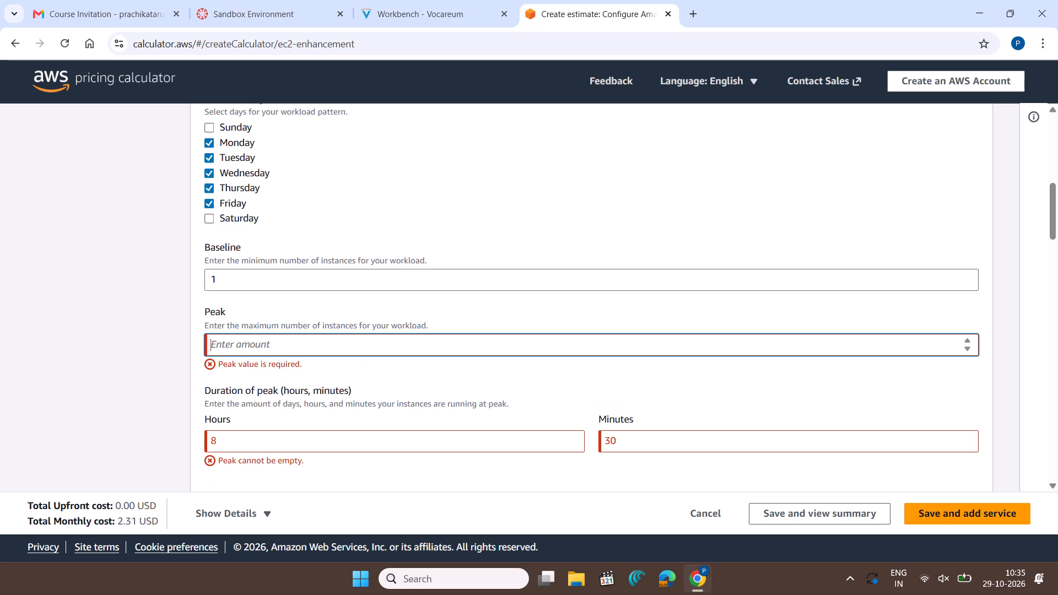
{"action": "key", "text": "5"}
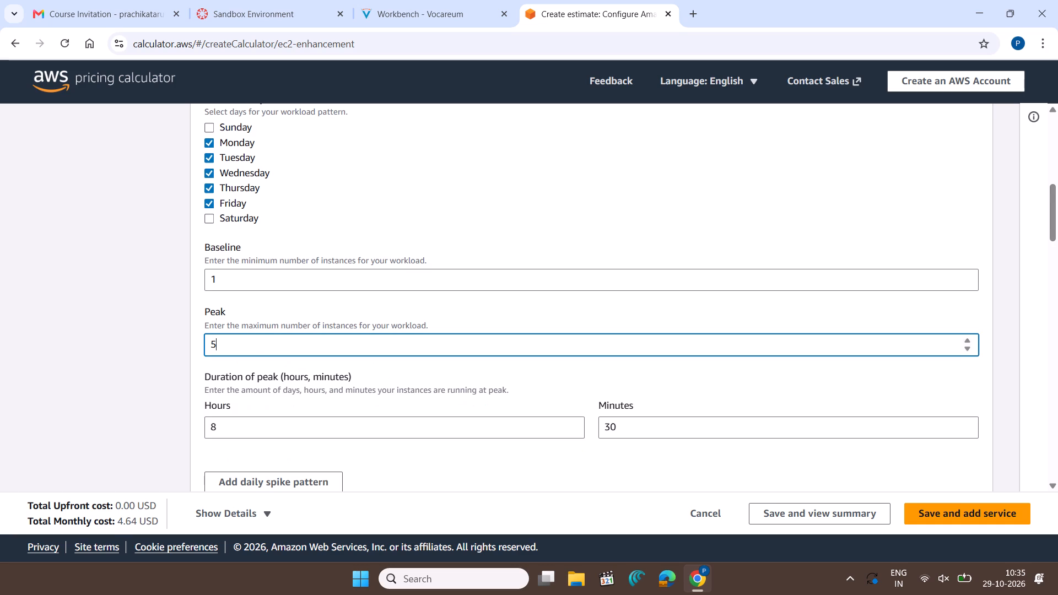
Set the duration of the daily peak to 10 hours and 00 minutes.
{"action": "scroll", "coordinate": [346, 349], "scroll_direction": "down", "scroll_amount": 2}
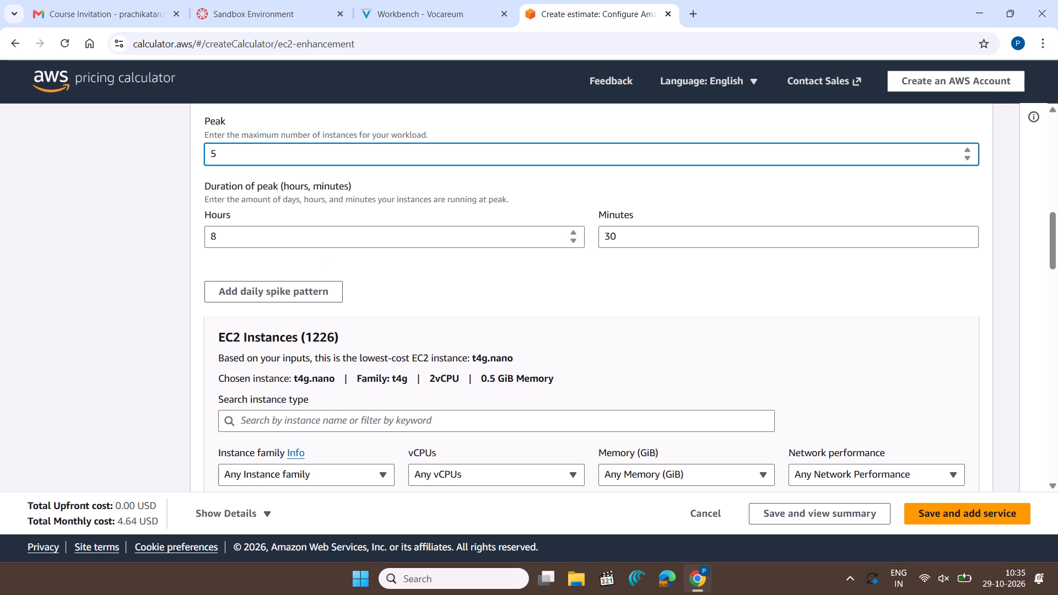
{"action": "left_click", "coordinate": [321, 245]}
{"action": "key", "text": "BackSpace"}
{"action": "type", "text": "10"}
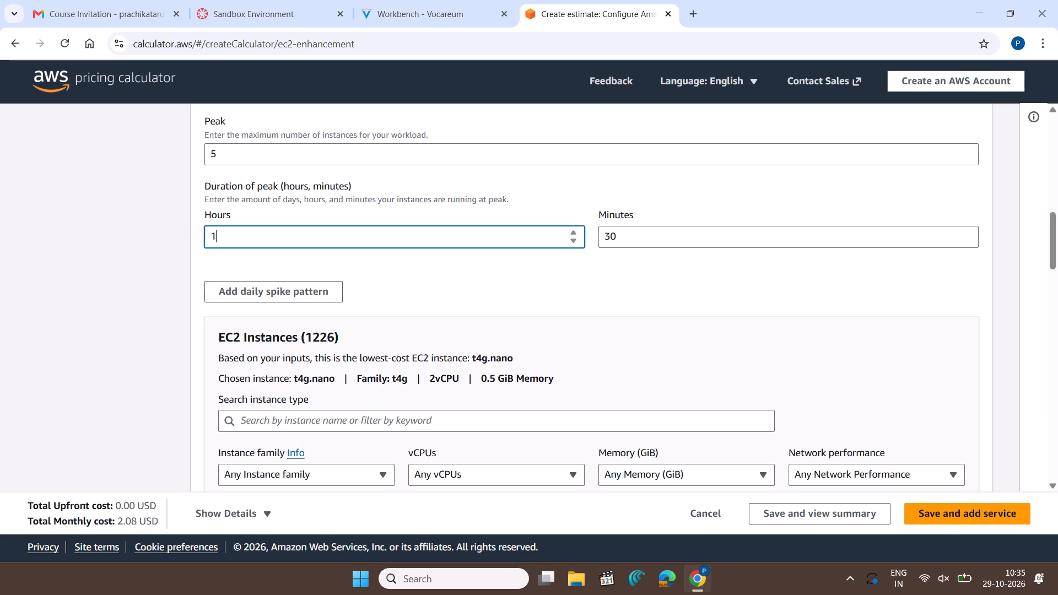
{"action": "left_click", "coordinate": [634, 237]}
{"action": "key", "text": "BackSpace"}
{"action": "key", "text": "BackSpace"}
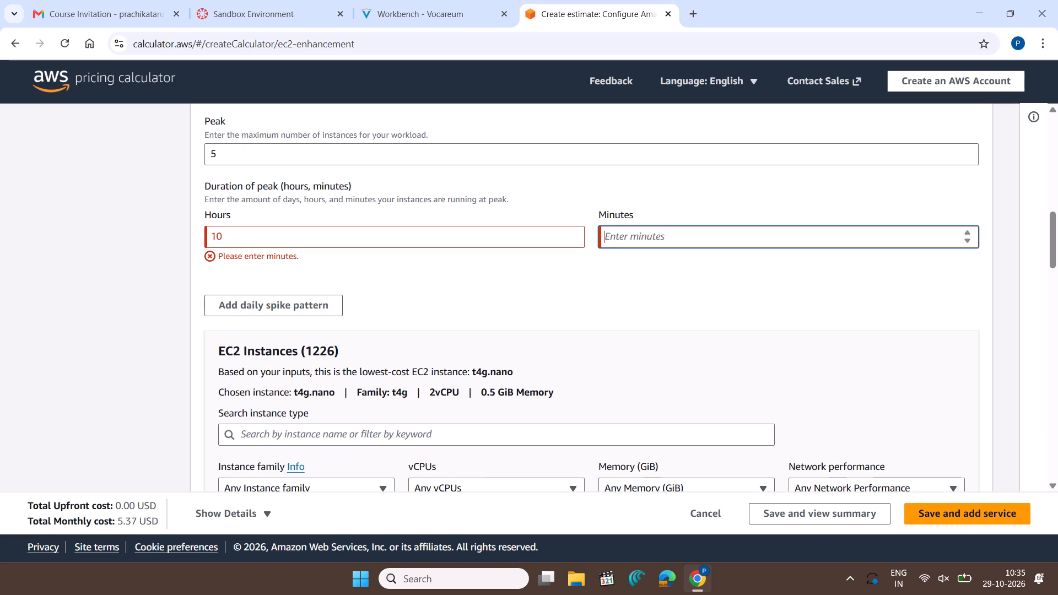
{"action": "type", "text": "00"}
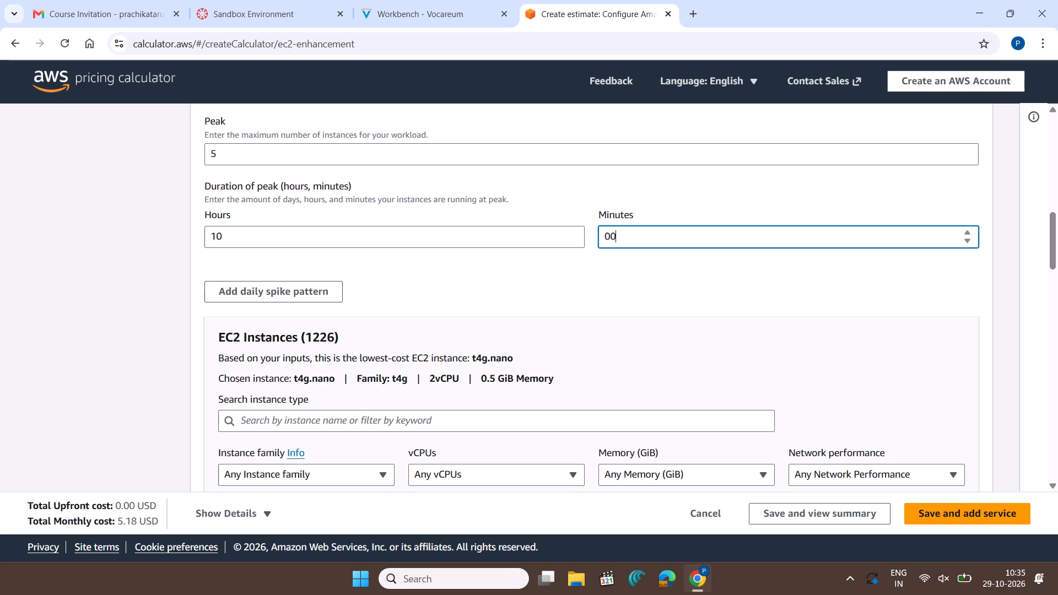
Filter the EC2 instances by 12 vCPUs, 4 GiB memory and network performance Up to 5 Gigabit.
{"action": "scroll", "coordinate": [552, 296], "scroll_direction": "down", "scroll_amount": 1}
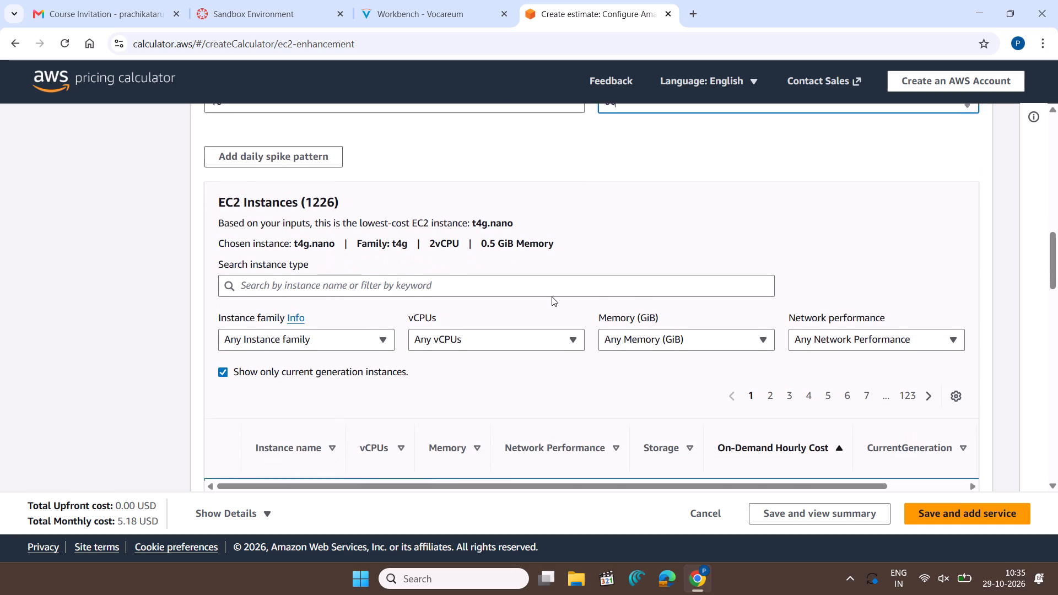
{"action": "scroll", "coordinate": [552, 296], "scroll_direction": "down", "scroll_amount": 1}
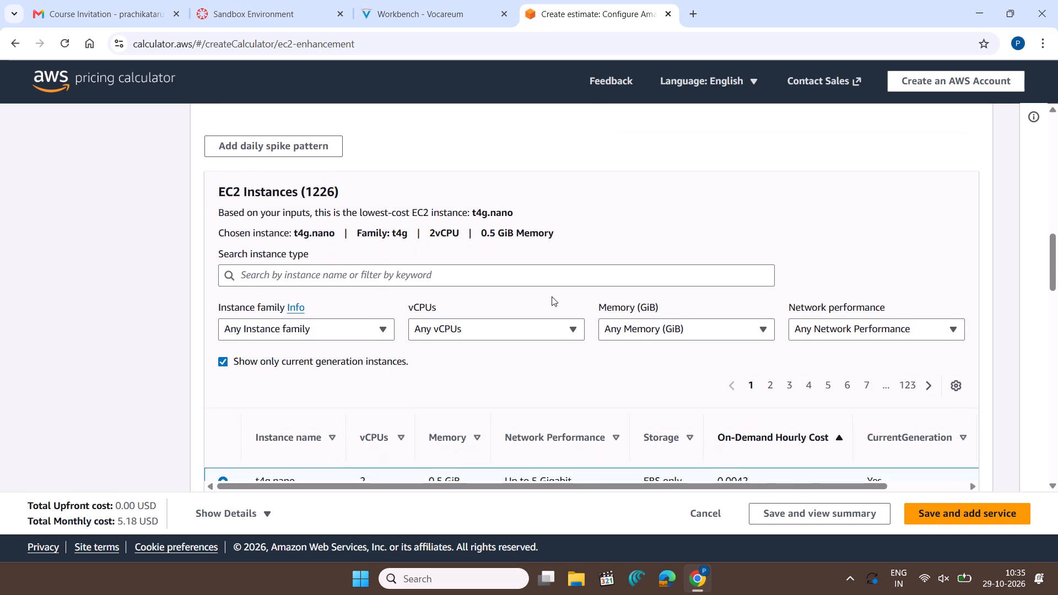
{"action": "scroll", "coordinate": [552, 296], "scroll_direction": "up", "scroll_amount": 1}
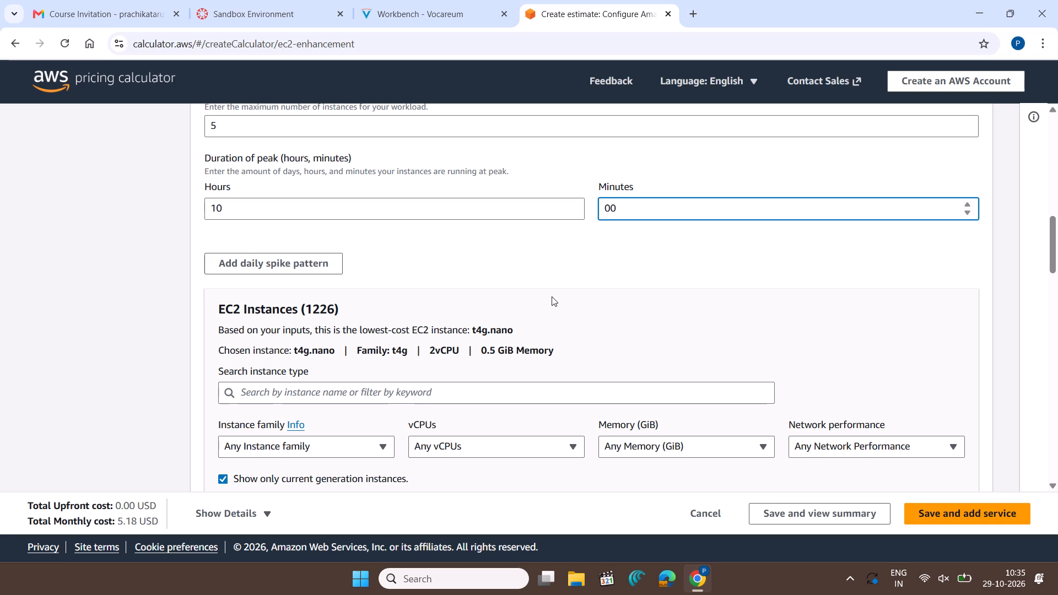
{"action": "scroll", "coordinate": [552, 296], "scroll_direction": "down", "scroll_amount": 2}
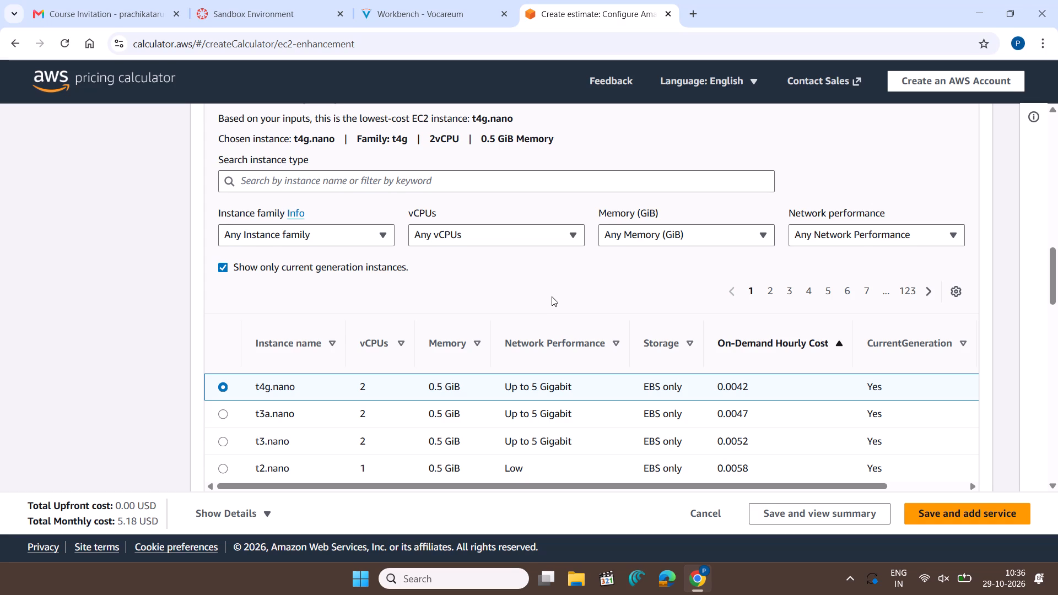
{"action": "left_click", "coordinate": [550, 232]}
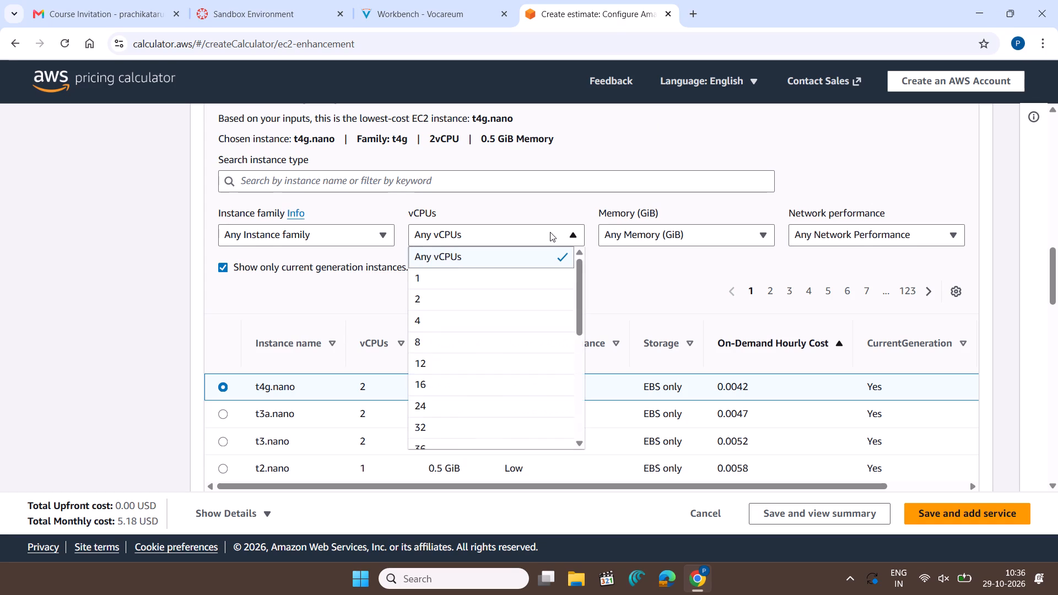
{"action": "left_click", "coordinate": [495, 363]}
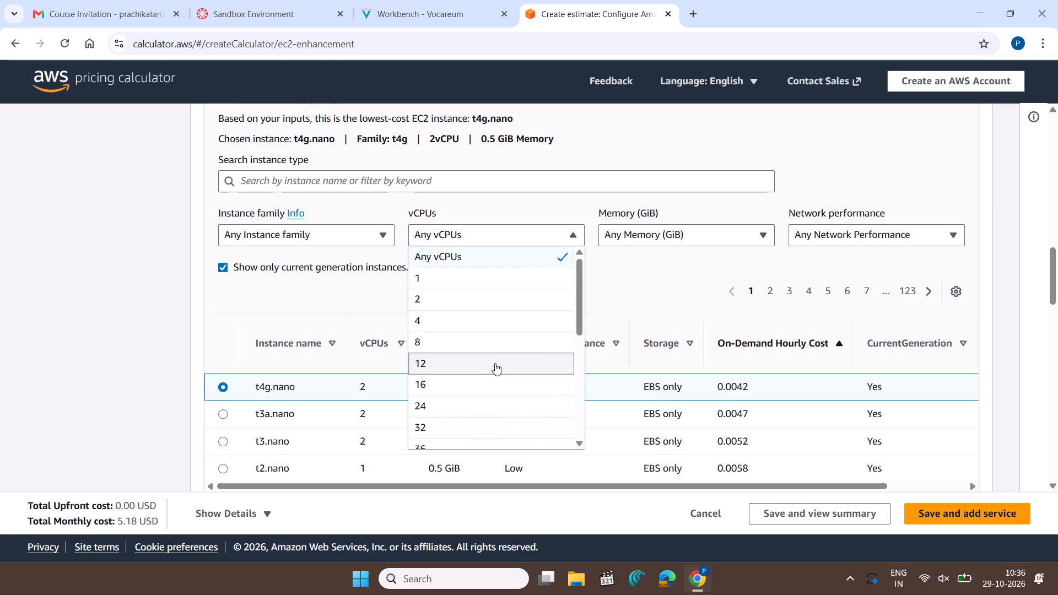
{"action": "left_click", "coordinate": [678, 236]}
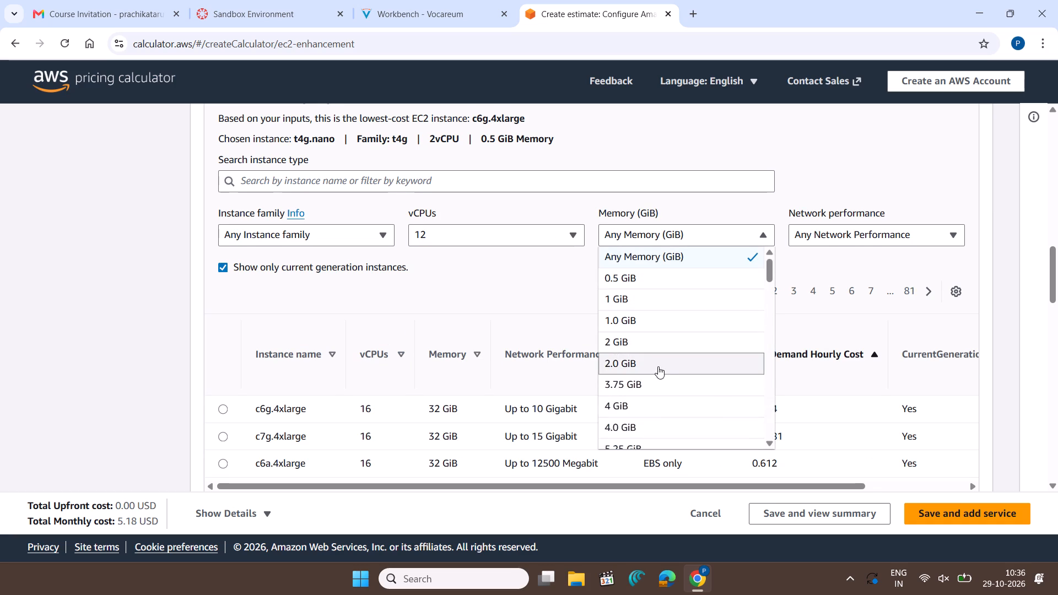
{"action": "left_click", "coordinate": [654, 403]}
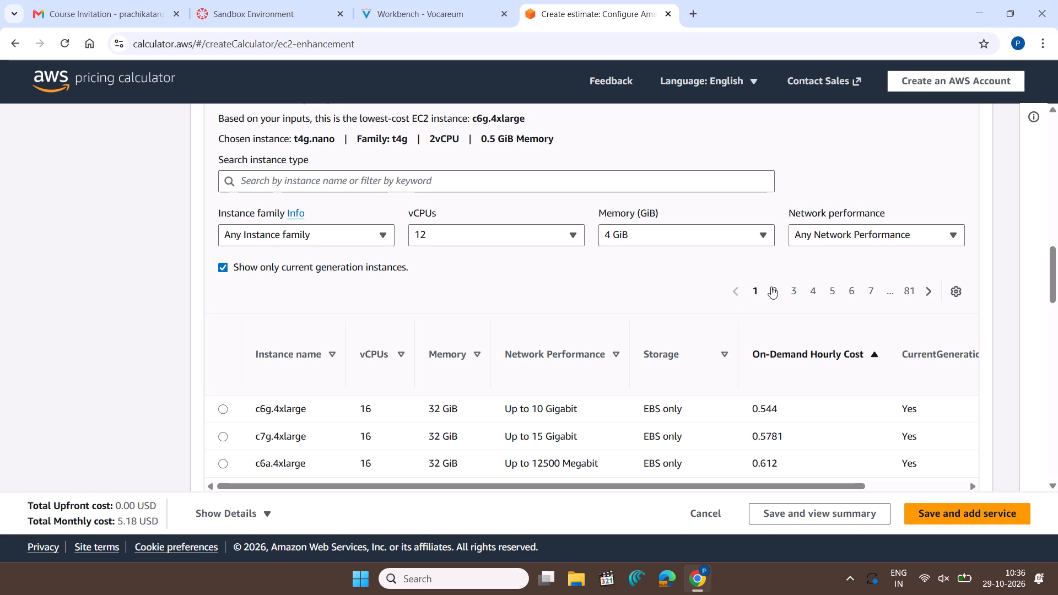
{"action": "left_click", "coordinate": [863, 236]}
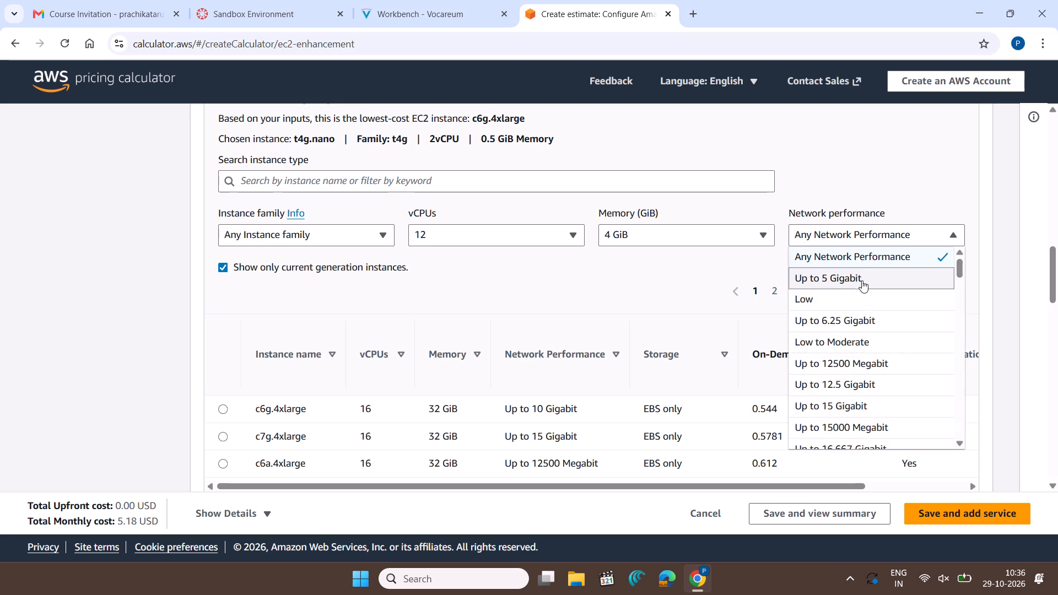
{"action": "left_click", "coordinate": [861, 286]}
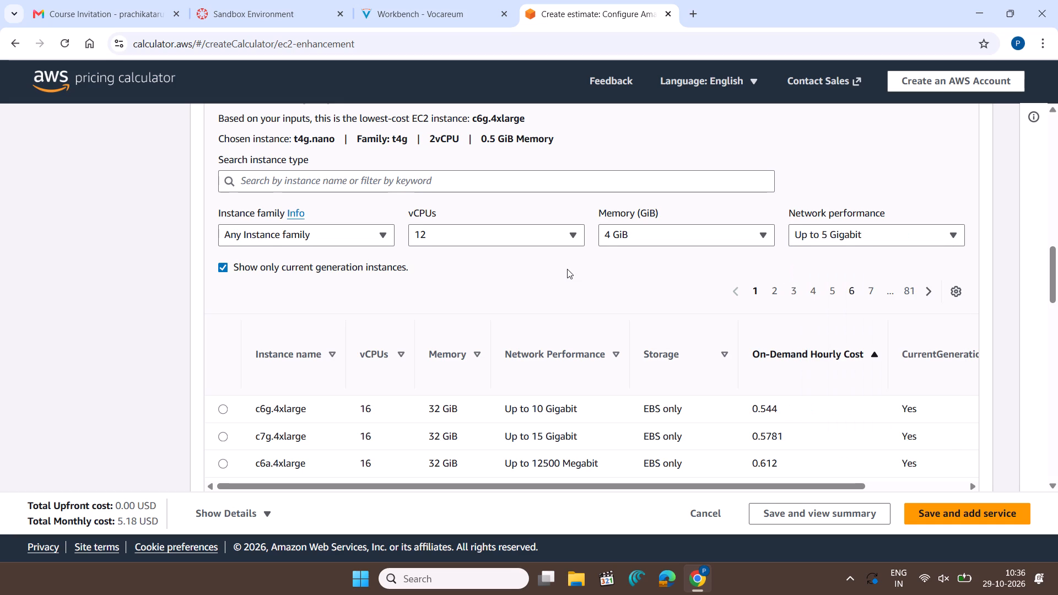
Filter the EC2 instances by the c5ad instance family.
{"action": "left_click", "coordinate": [347, 237]}
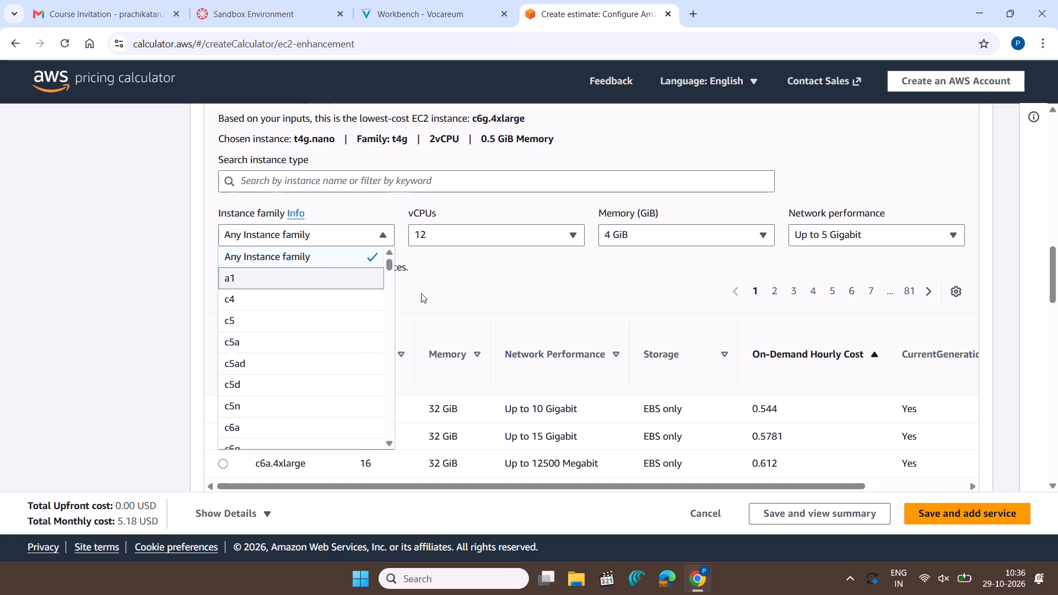
{"action": "left_click", "coordinate": [508, 299]}
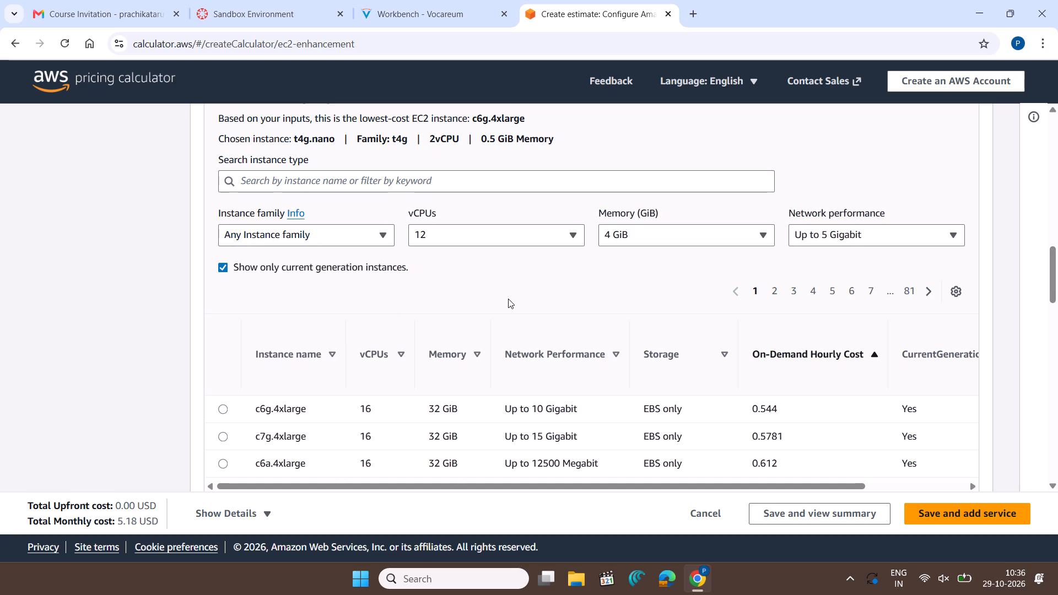
{"action": "scroll", "coordinate": [508, 299], "scroll_direction": "down", "scroll_amount": 1}
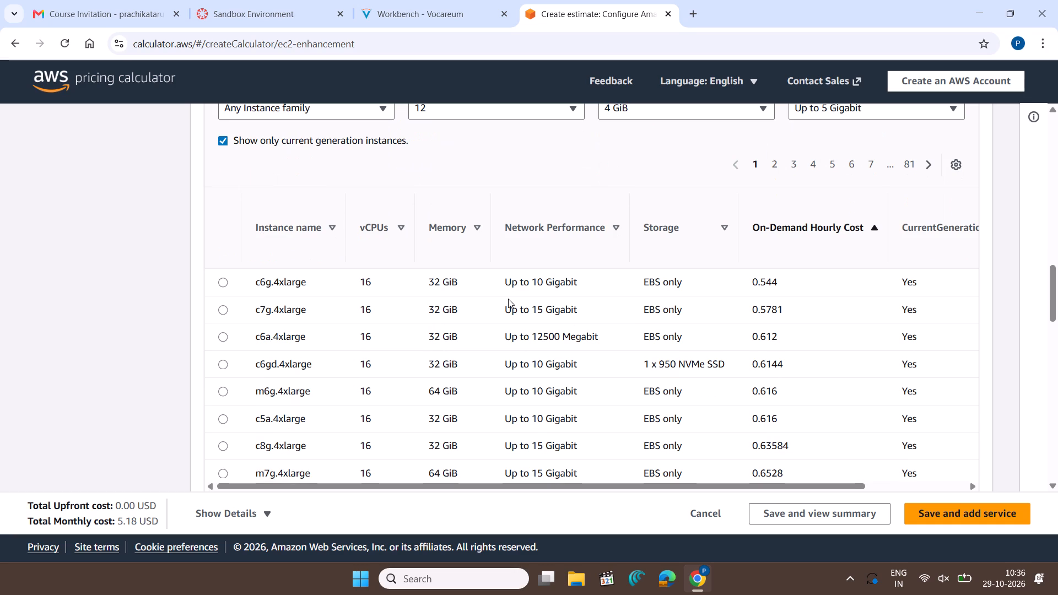
{"action": "scroll", "coordinate": [382, 178], "scroll_direction": "up", "scroll_amount": 1}
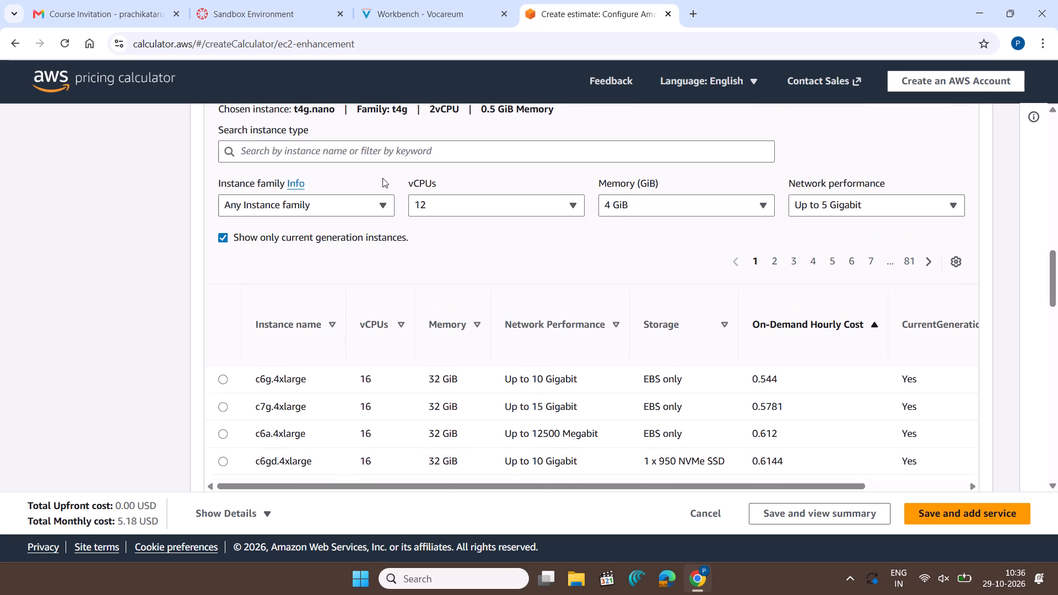
{"action": "scroll", "coordinate": [382, 178], "scroll_direction": "up", "scroll_amount": 1}
{"action": "left_click", "coordinate": [363, 214]}
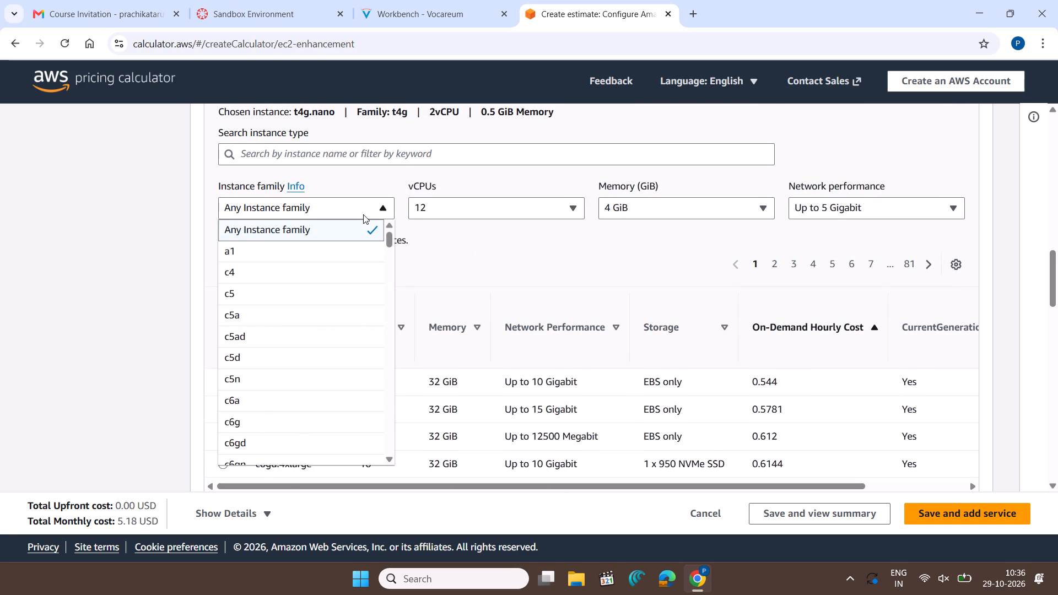
{"action": "left_click", "coordinate": [339, 332]}
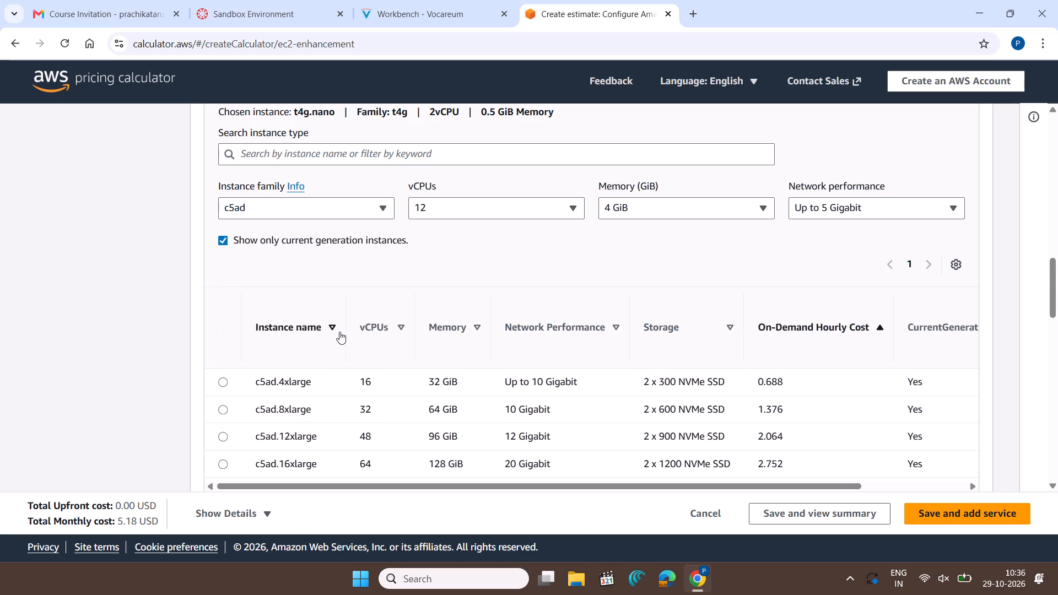
Reset the EC2 instance family filter to Any Instance family.
{"action": "scroll", "coordinate": [339, 332], "scroll_direction": "down", "scroll_amount": 4}
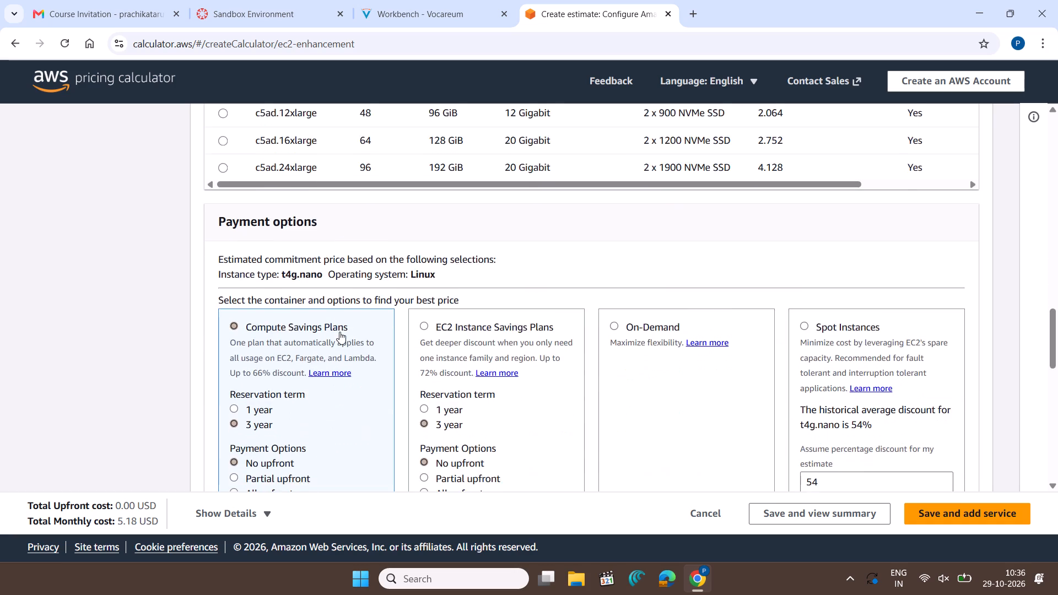
{"action": "scroll", "coordinate": [339, 332], "scroll_direction": "up", "scroll_amount": 1}
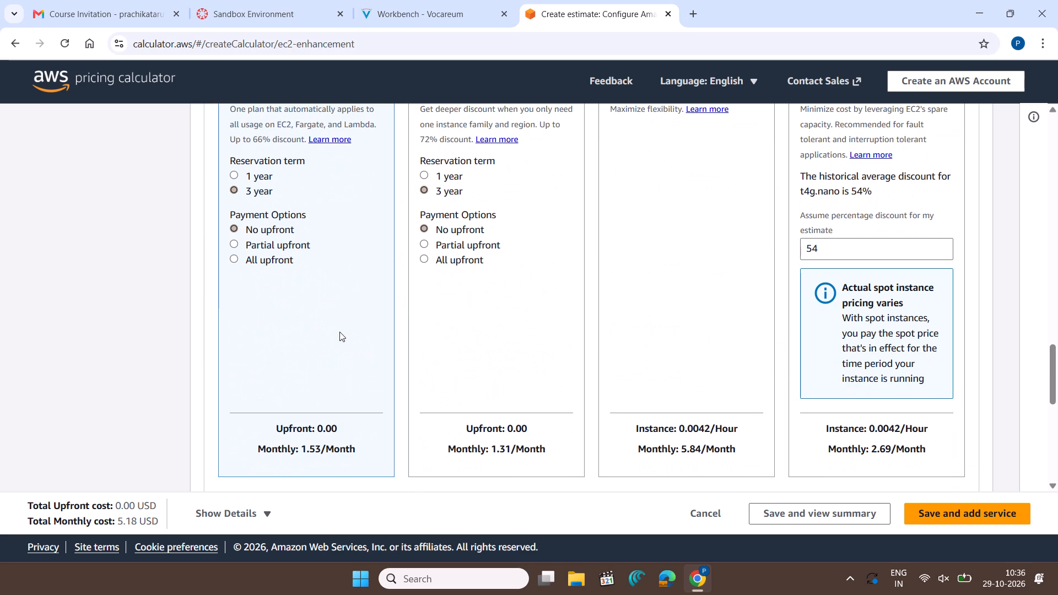
{"action": "scroll", "coordinate": [339, 332], "scroll_direction": "up", "scroll_amount": 2}
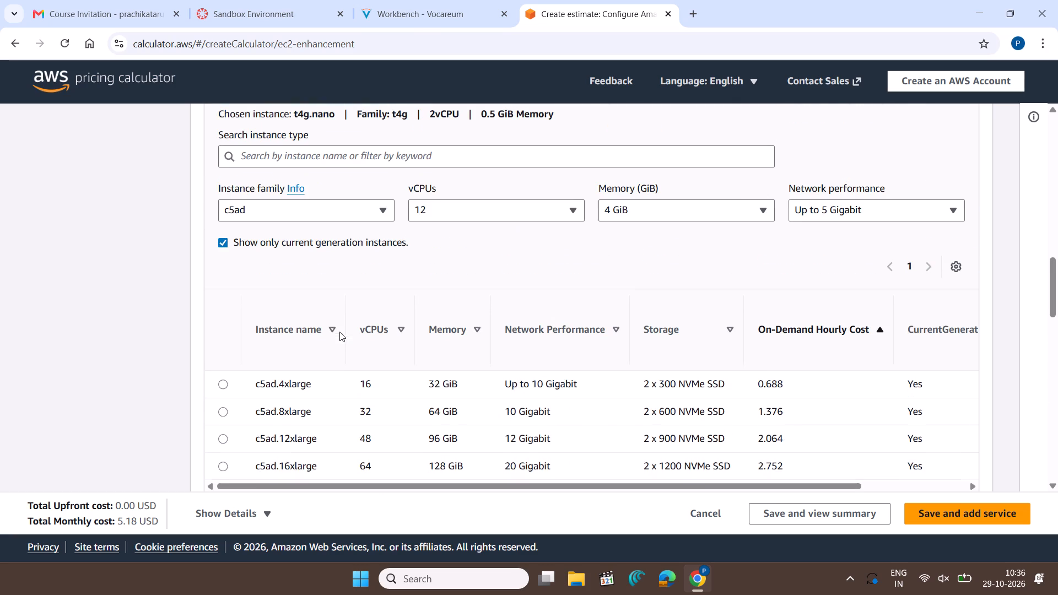
{"action": "scroll", "coordinate": [339, 332], "scroll_direction": "up", "scroll_amount": 1}
{"action": "left_click", "coordinate": [326, 224]}
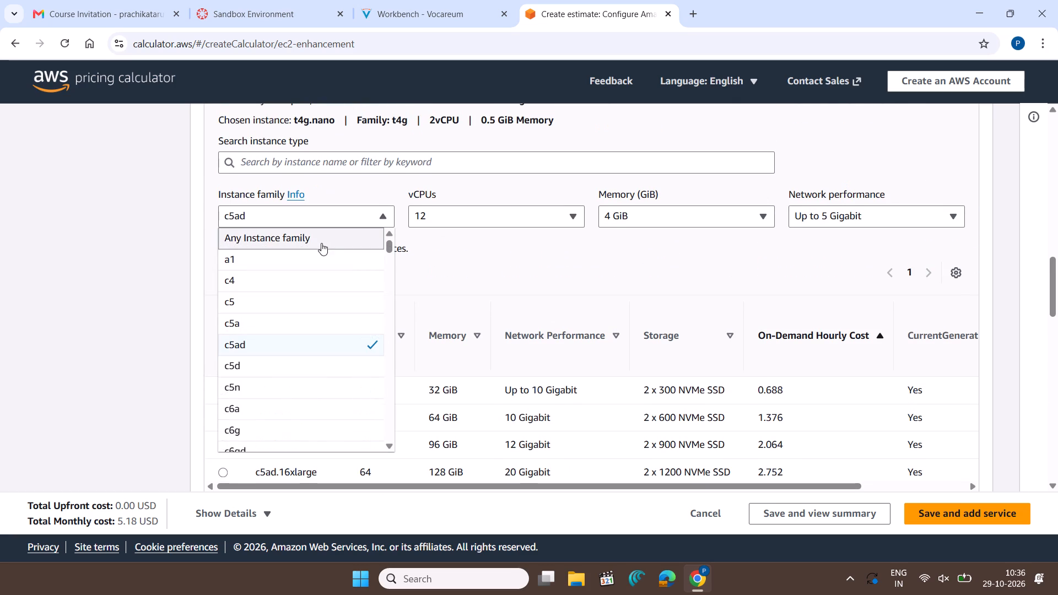
{"action": "left_click", "coordinate": [320, 245]}
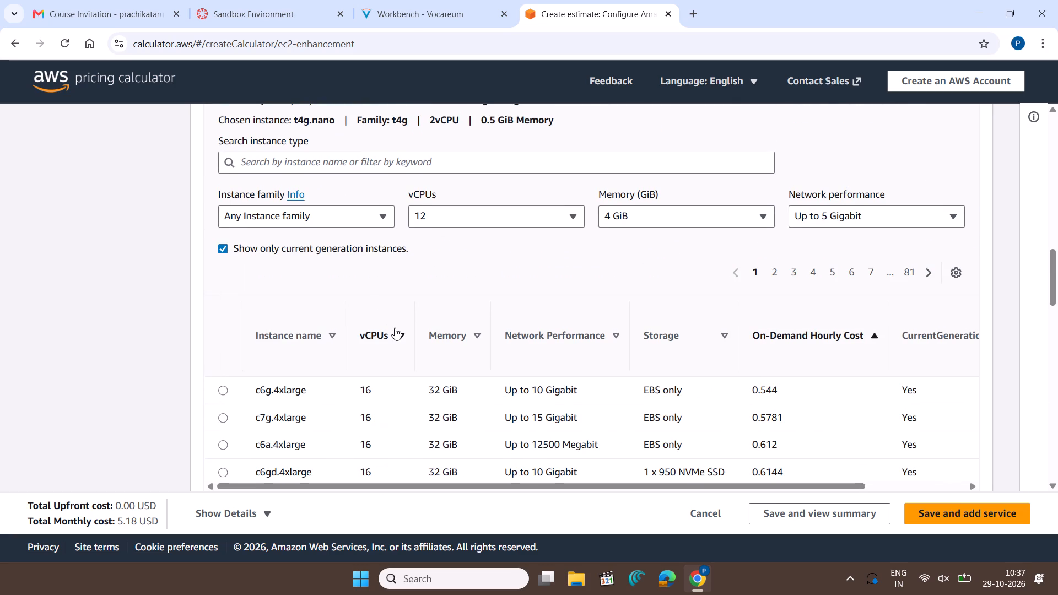
Choose On-Demand as the payment option for the EC2 instances.
{"action": "scroll", "coordinate": [421, 287], "scroll_direction": "down", "scroll_amount": 7}
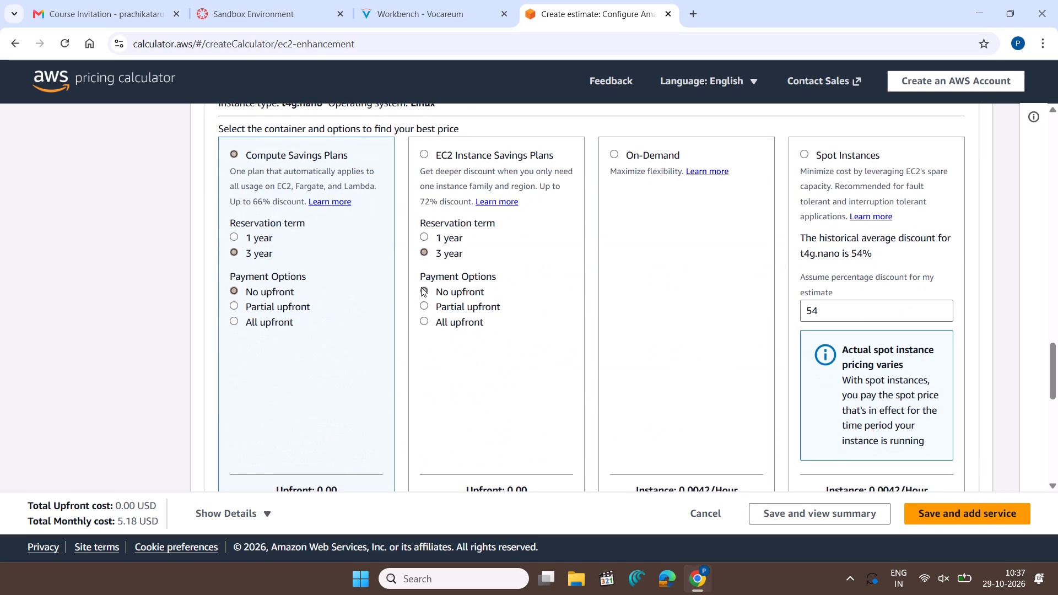
{"action": "left_click", "coordinate": [639, 277]}
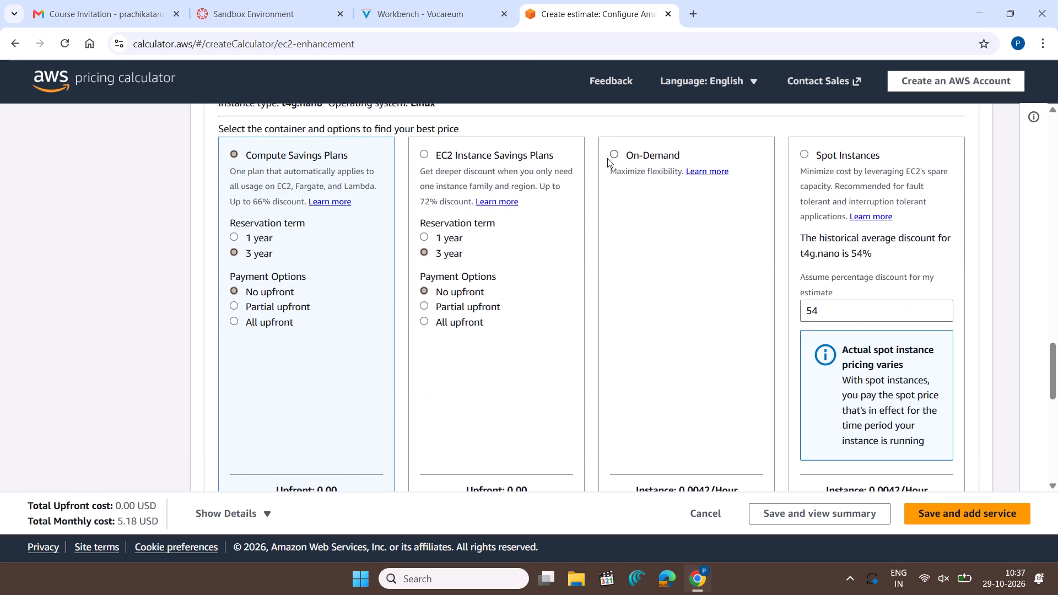
{"action": "left_click", "coordinate": [612, 154]}
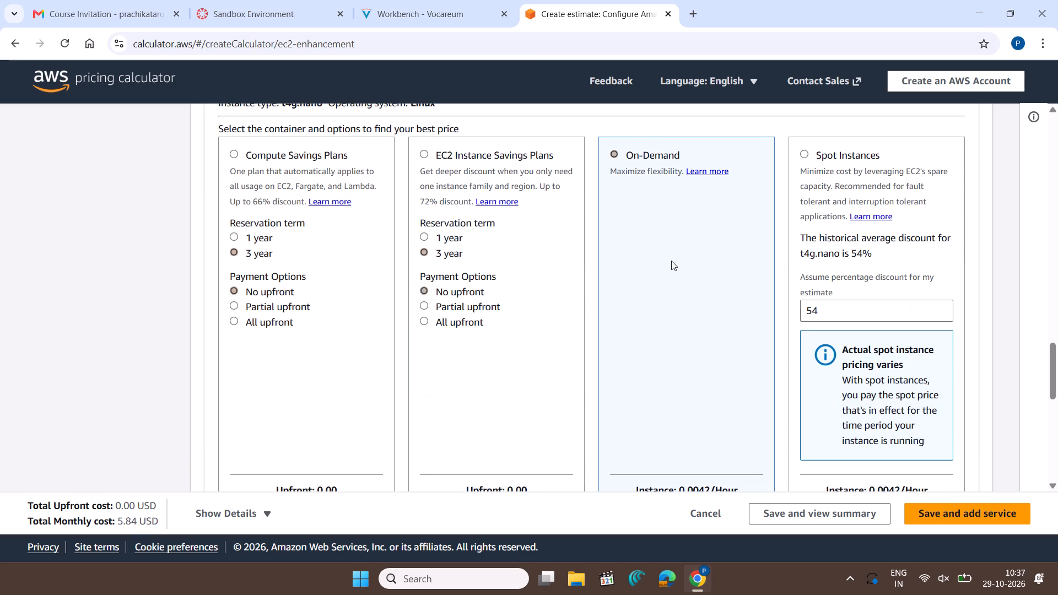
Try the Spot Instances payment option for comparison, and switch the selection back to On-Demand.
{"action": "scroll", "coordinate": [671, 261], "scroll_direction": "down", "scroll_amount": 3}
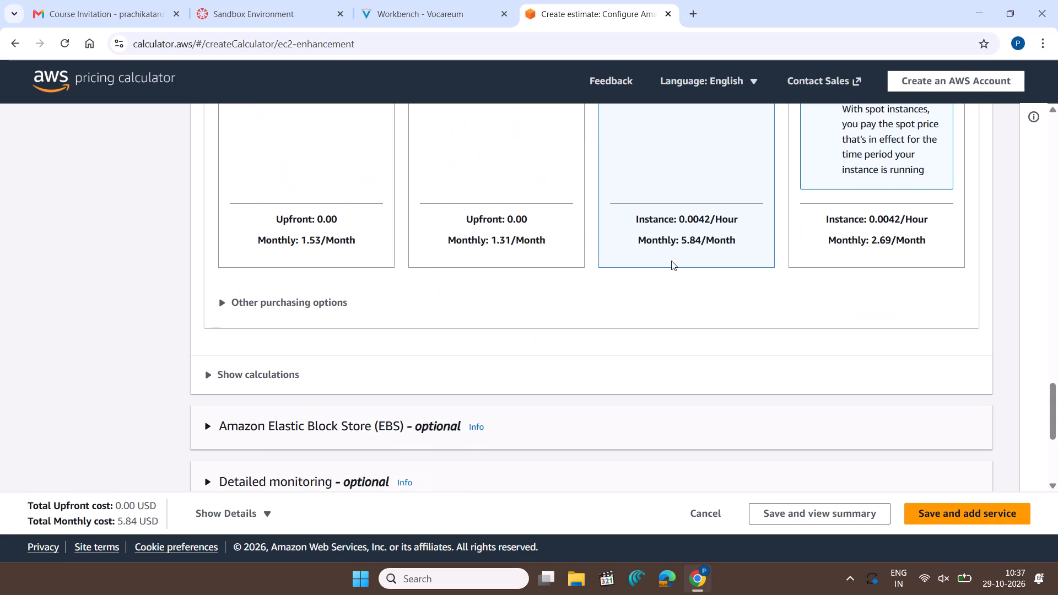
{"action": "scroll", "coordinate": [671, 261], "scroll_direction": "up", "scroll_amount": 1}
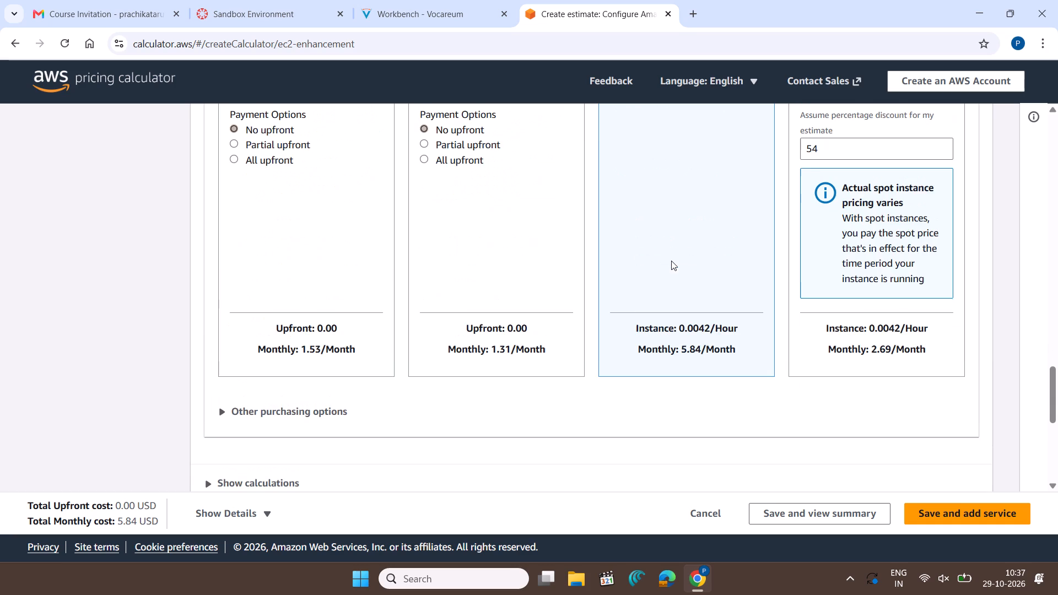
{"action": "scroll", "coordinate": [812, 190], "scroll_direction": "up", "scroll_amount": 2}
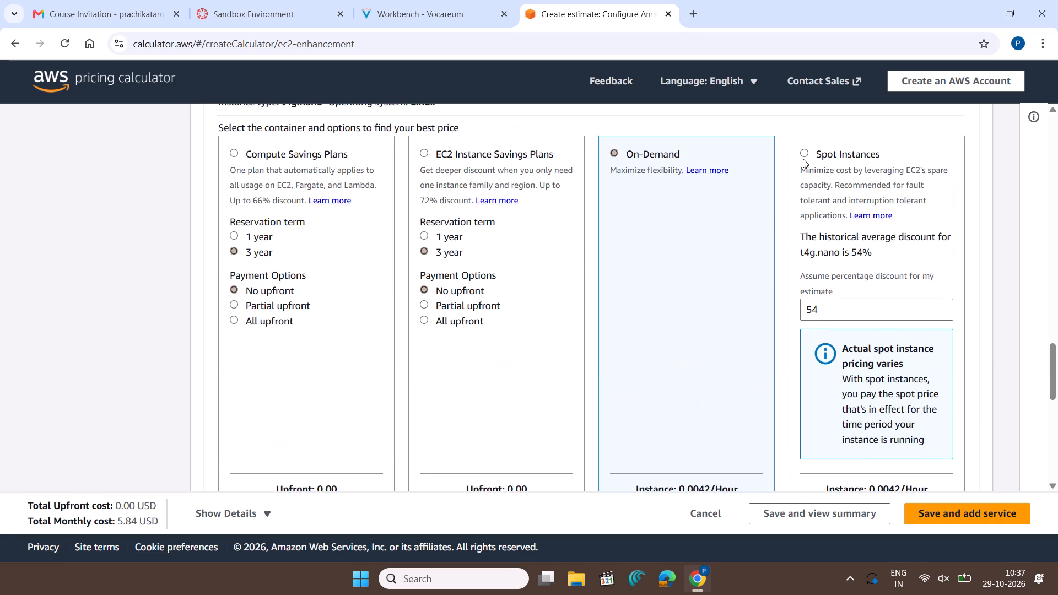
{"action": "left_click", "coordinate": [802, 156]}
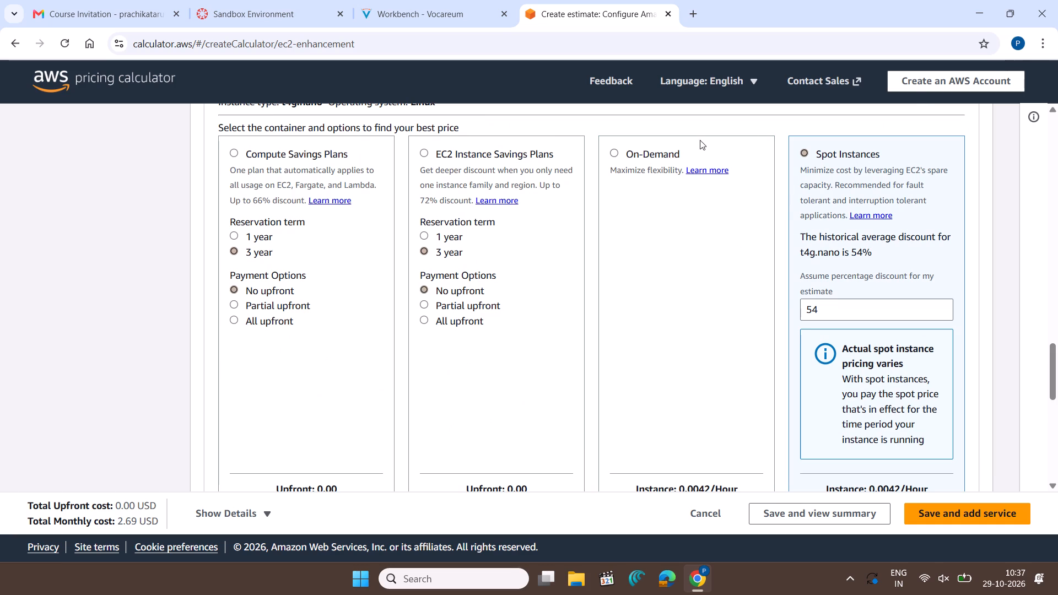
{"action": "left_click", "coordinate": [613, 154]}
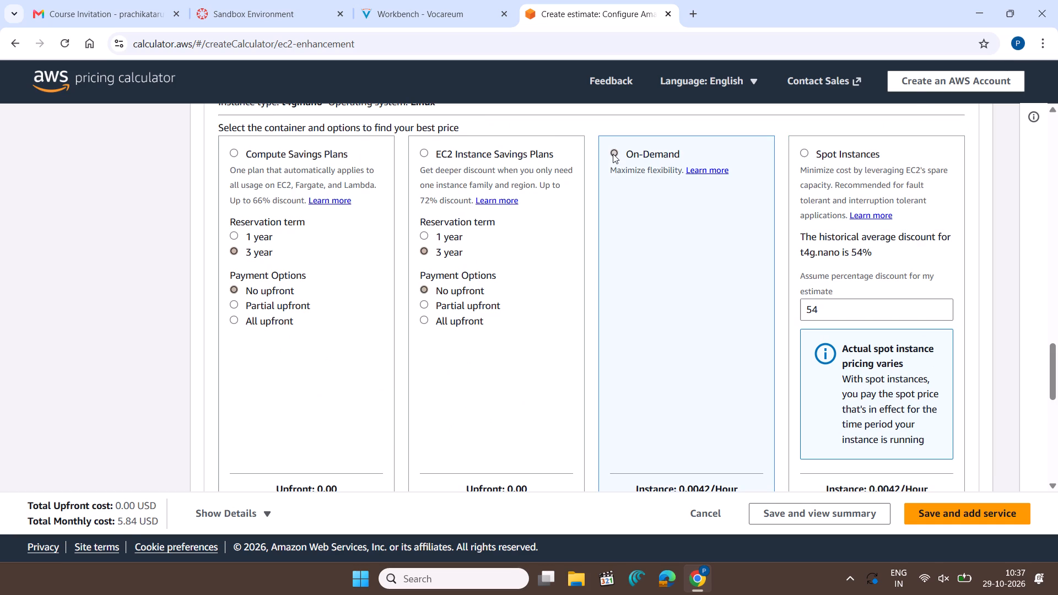
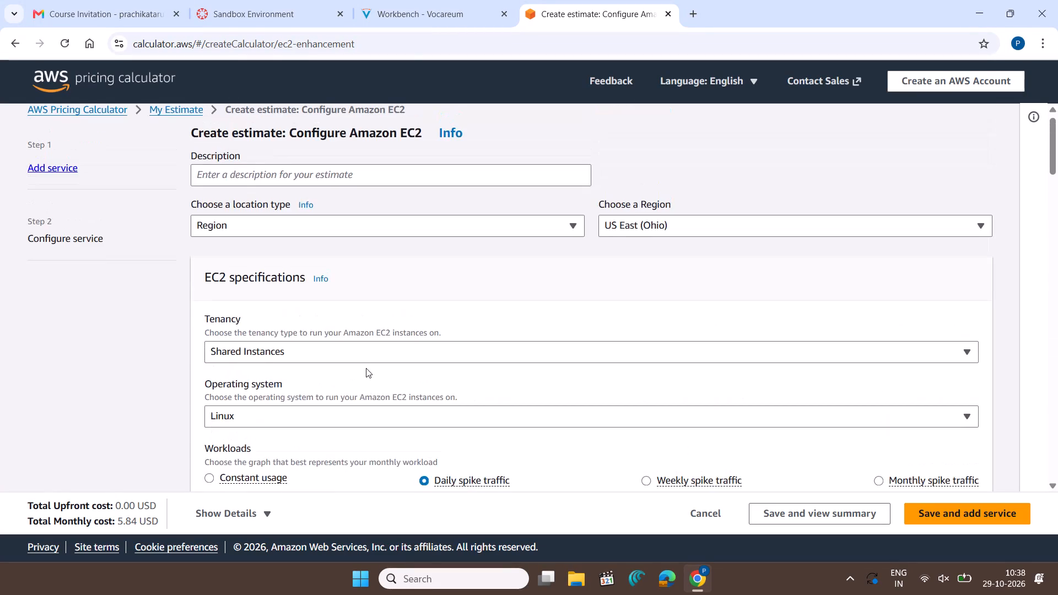
Enter "I want a virtual machine" as the description of the Amazon EC2 estimate.
{"action": "scroll", "coordinate": [353, 196], "scroll_direction": "down", "scroll_amount": 1}
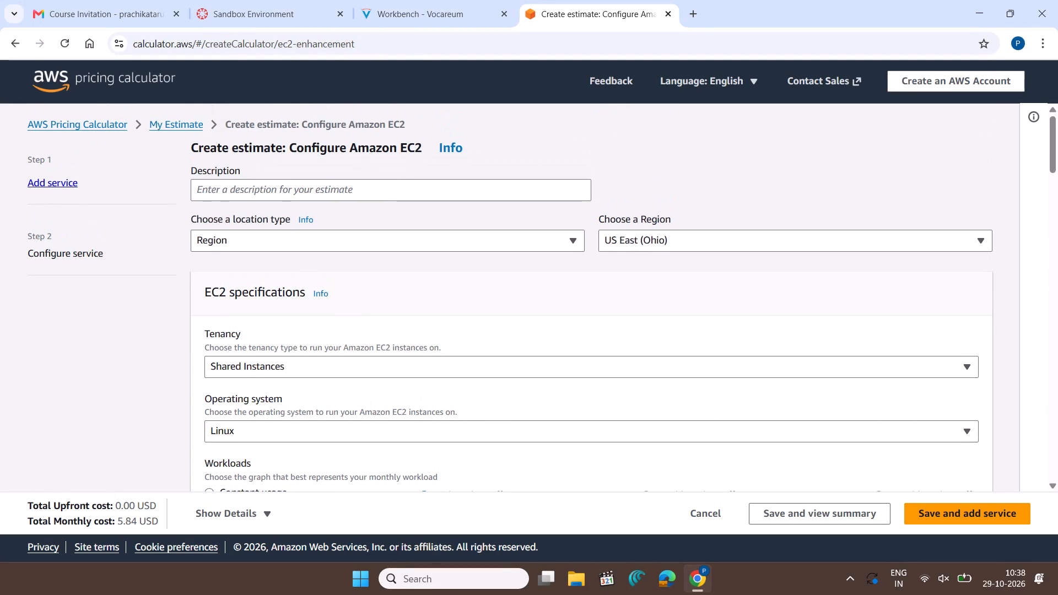
{"action": "left_click", "coordinate": [358, 185]}
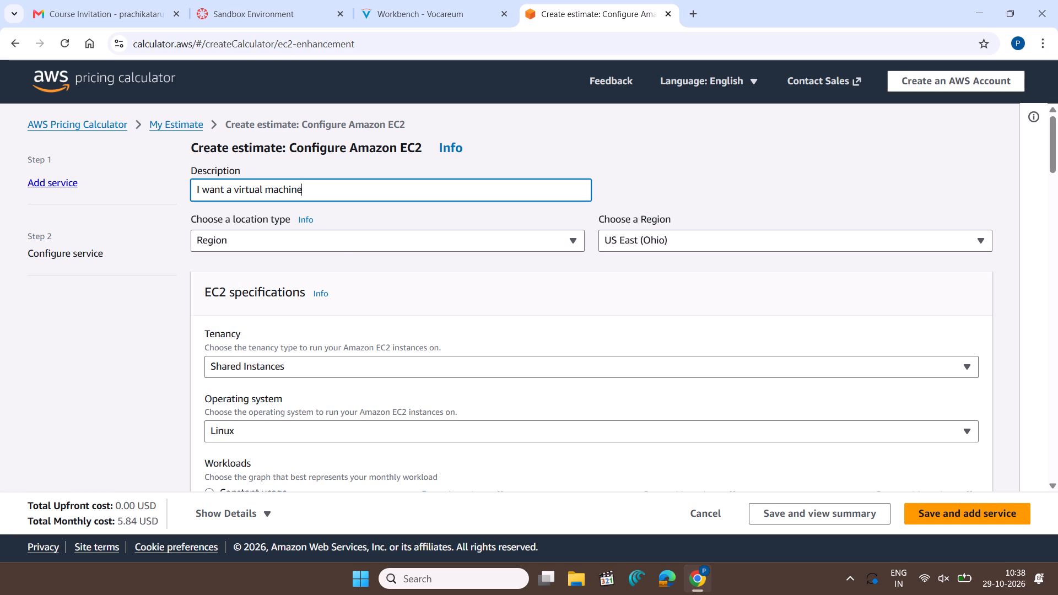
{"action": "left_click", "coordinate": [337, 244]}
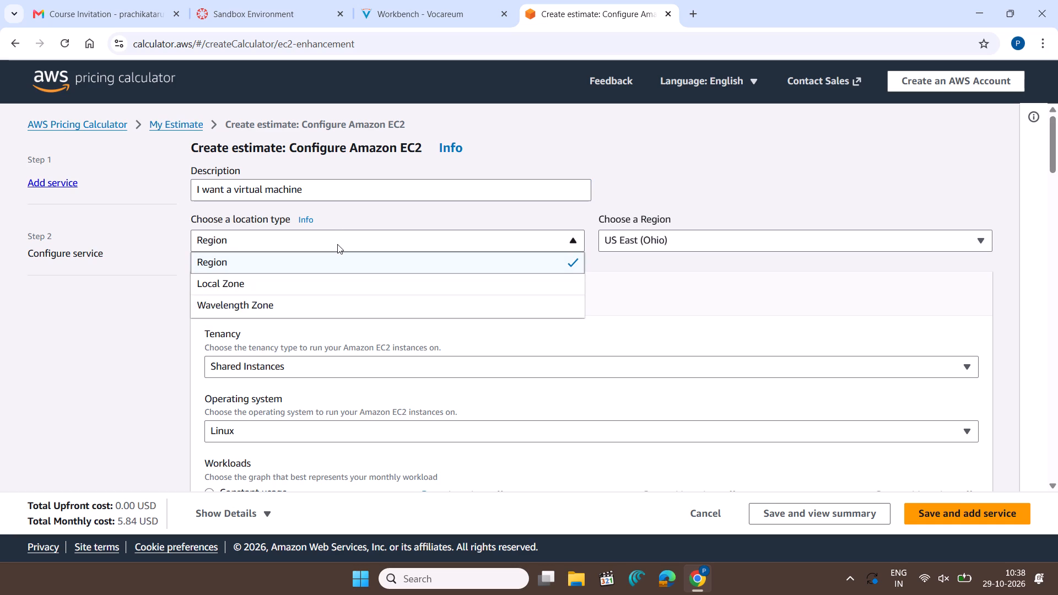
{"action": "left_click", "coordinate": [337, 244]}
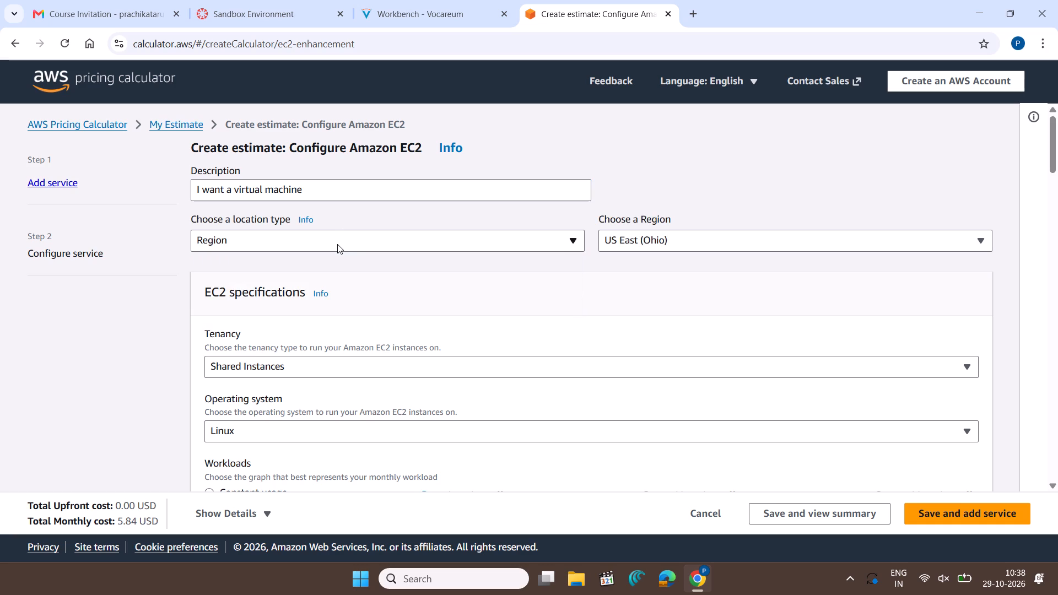